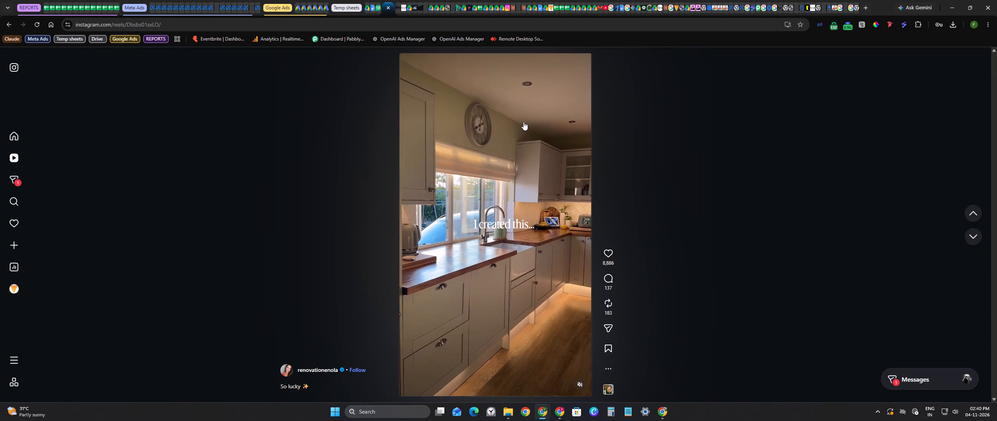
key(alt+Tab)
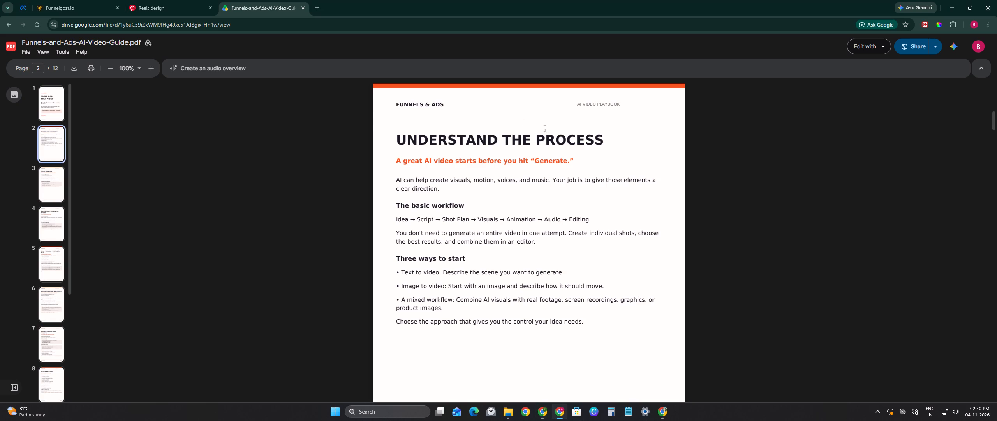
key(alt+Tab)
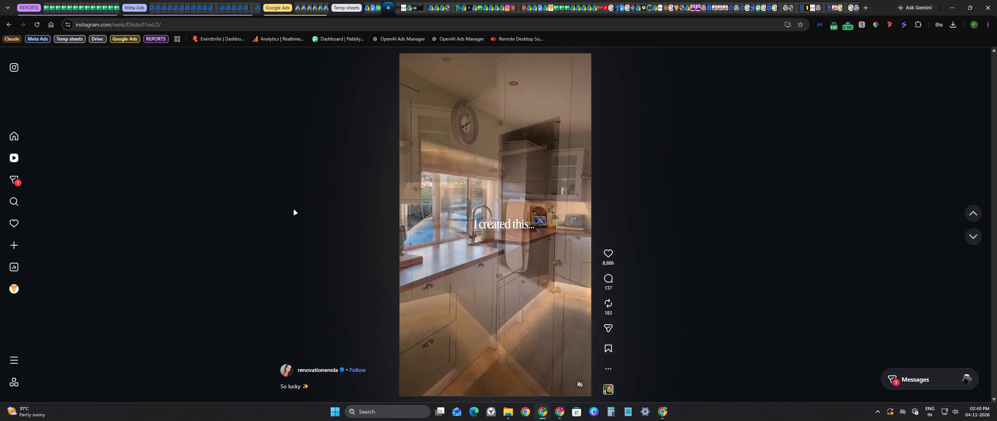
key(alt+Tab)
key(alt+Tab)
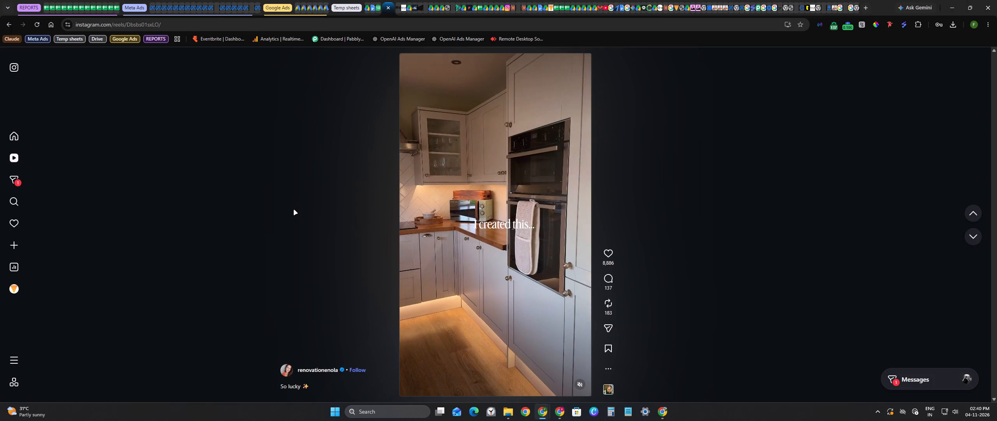
Browse the next videos in the Instagram Reels feed, examining their text and visual styles.
scroll(343, 236, down, 5)
scroll(438, 311, down, 5)
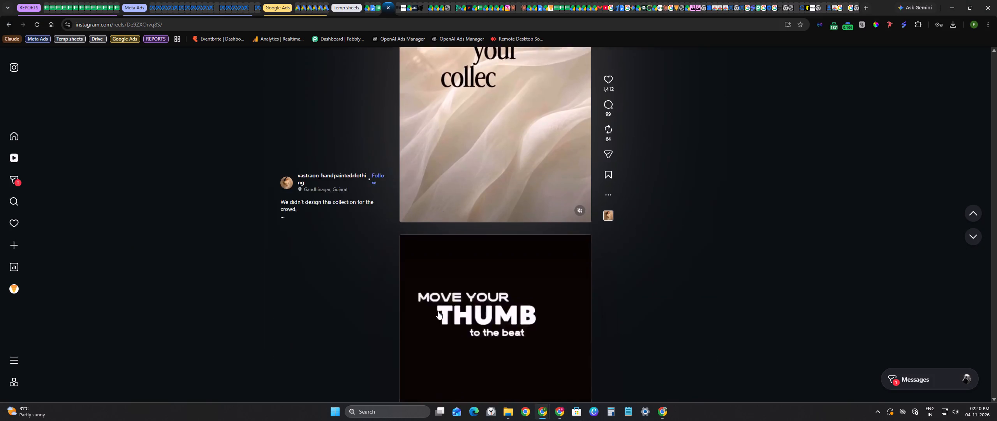
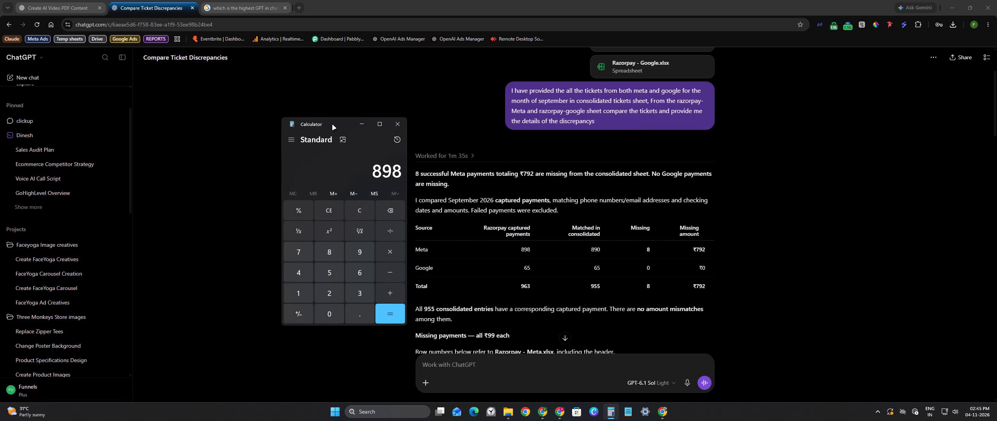
key(plus)
text(65)
key(Return)
drag(326, 122, 250, 126)
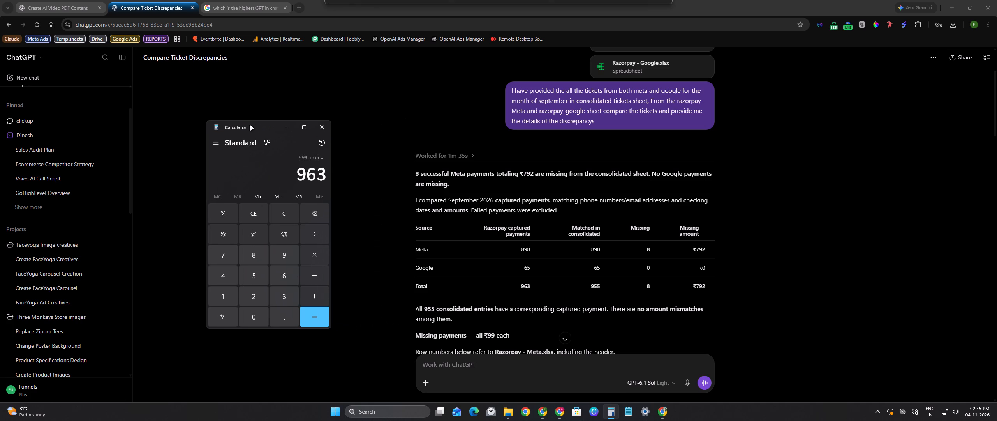
drag(250, 126, 253, 125)
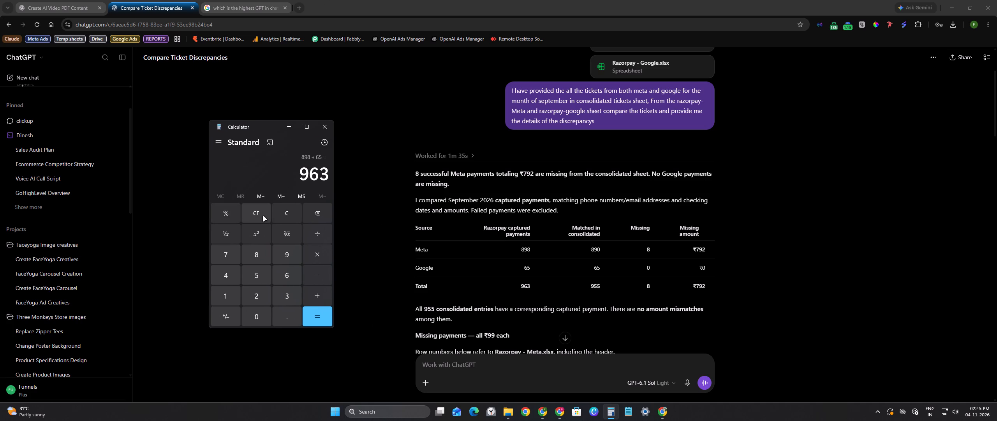
Switch to the ROAS Report spreadsheet and set the L0 Tickets label of the Meta Sep 2026 table to 898.
key(alt+Tab)
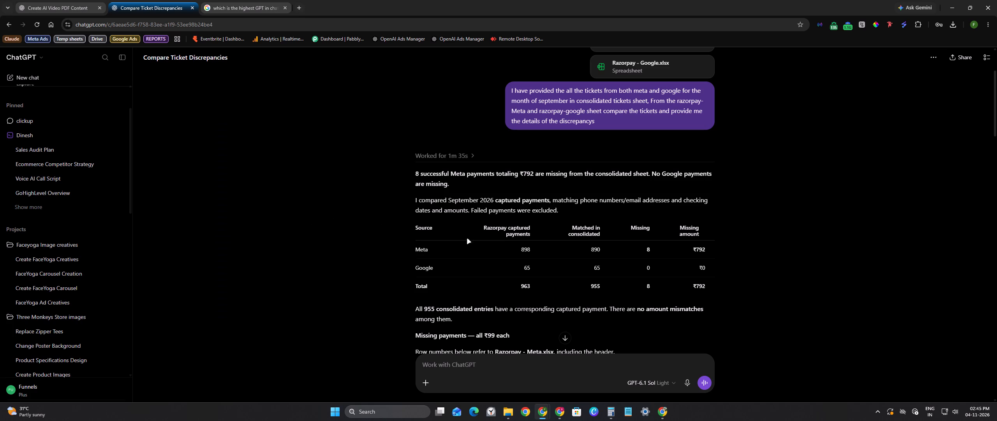
key(alt+Tab)
key(alt+Tab)
key(alt+Tab)
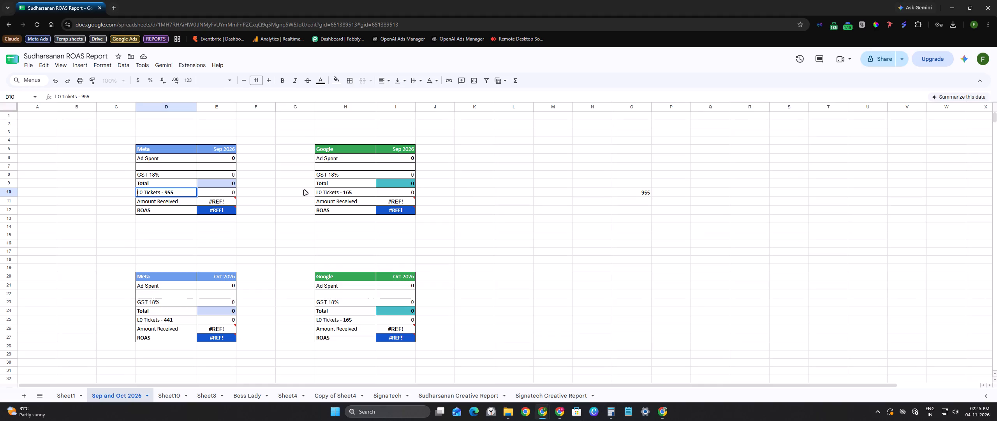
drag(180, 189, 164, 193)
text(898)
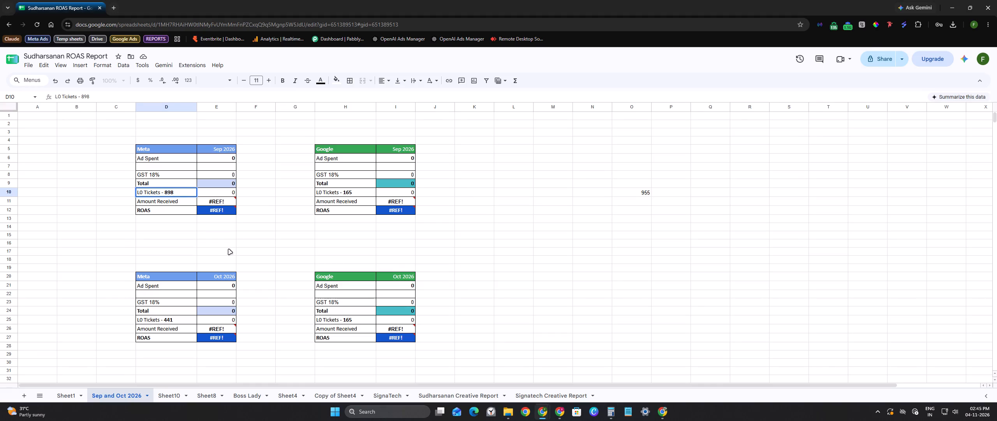
Set the ticket count in the L0 Tickets label of the Google Sep 2026 table to 65.
click(347, 195)
click(346, 190)
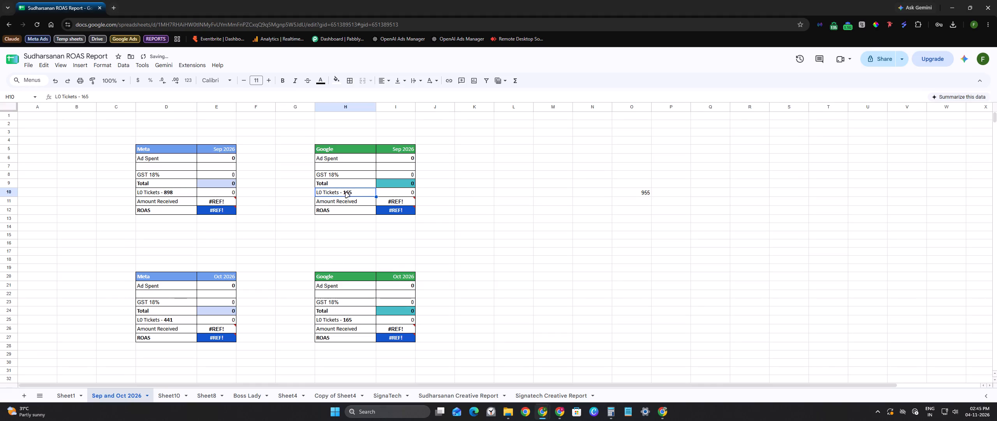
double_click(346, 193)
click(347, 195)
key(BackSpace)
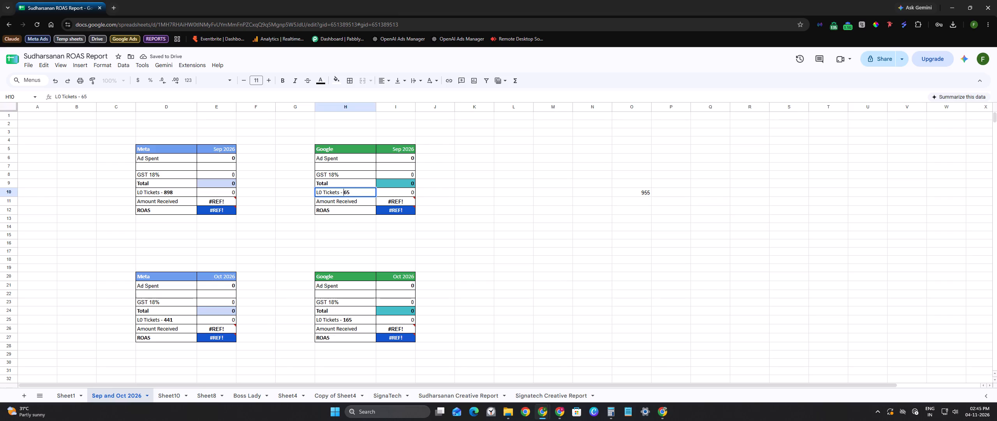
click(204, 192)
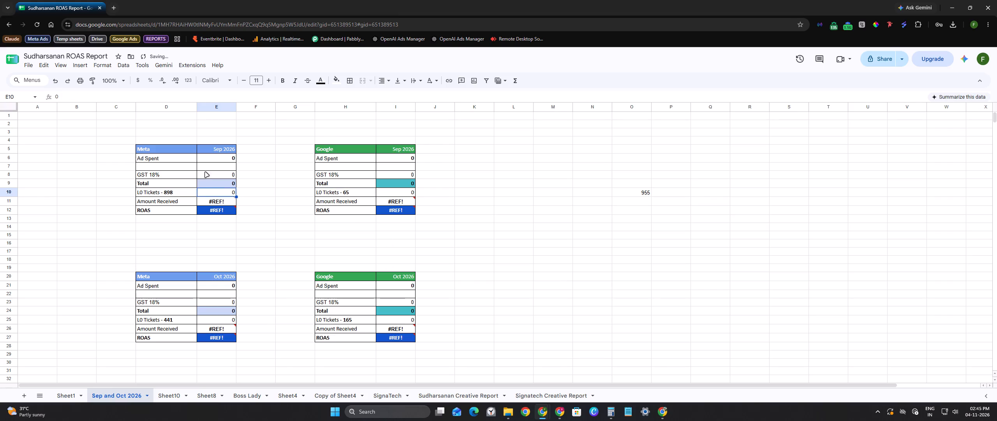
Close the Calculator window lying over the ROAS Report spreadsheet.
click(206, 160)
key(alt+Tab)
click(314, 124)
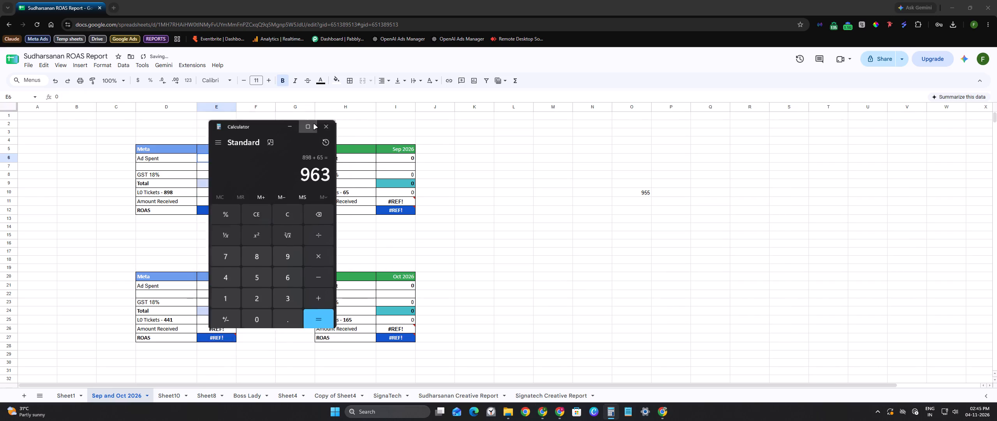
click(968, 7)
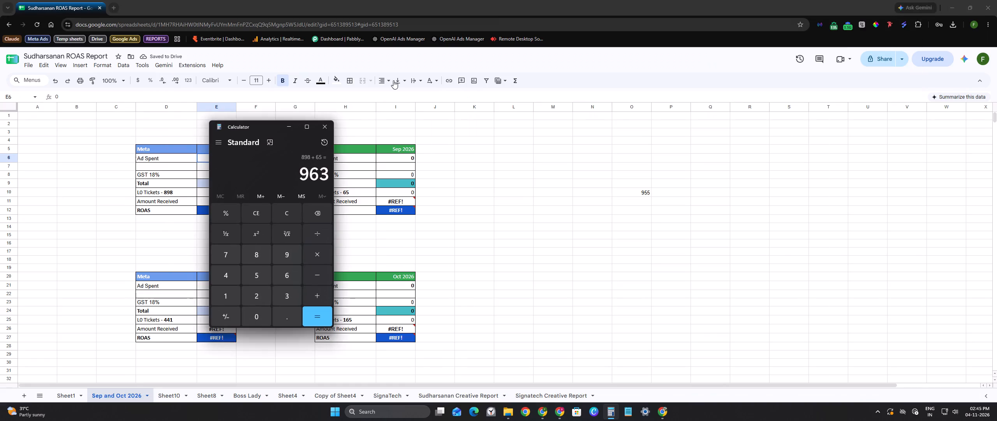
click(324, 124)
Check the ticket comparison chat again and look through the other open windows for the one needed.
key(alt+Tab)
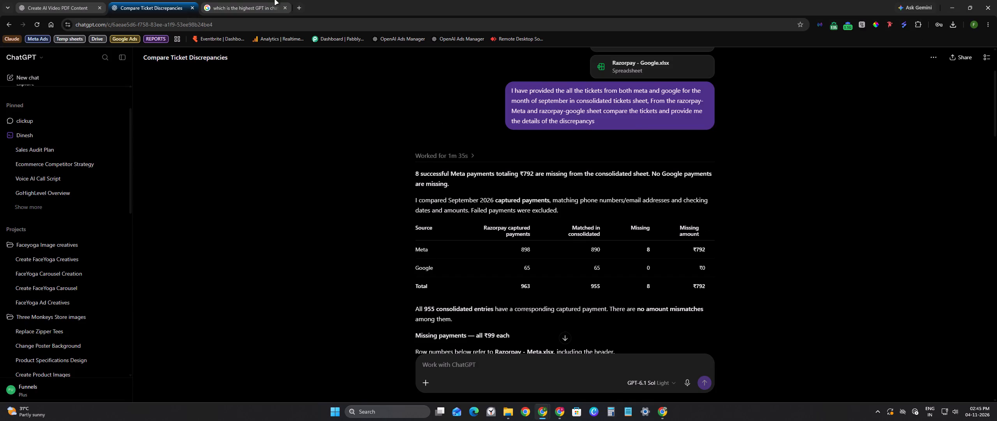
key(alt+Tab)
key(alt+Tab)
key(alt+Tab)
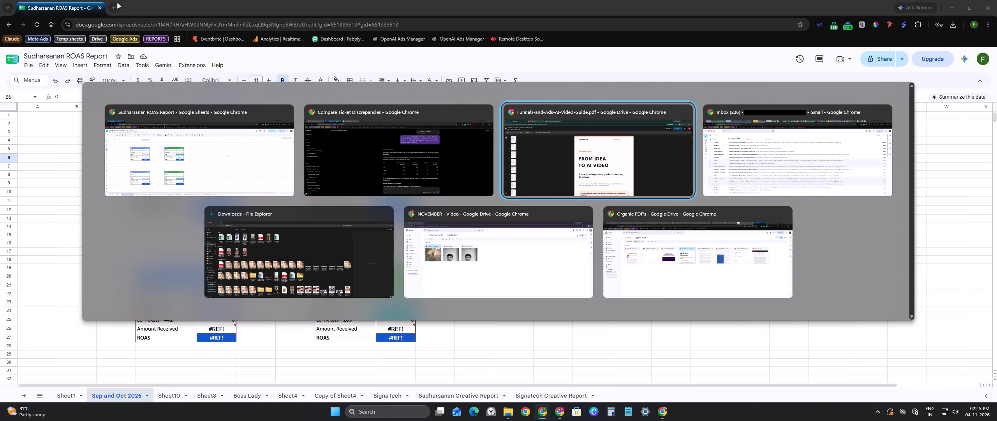
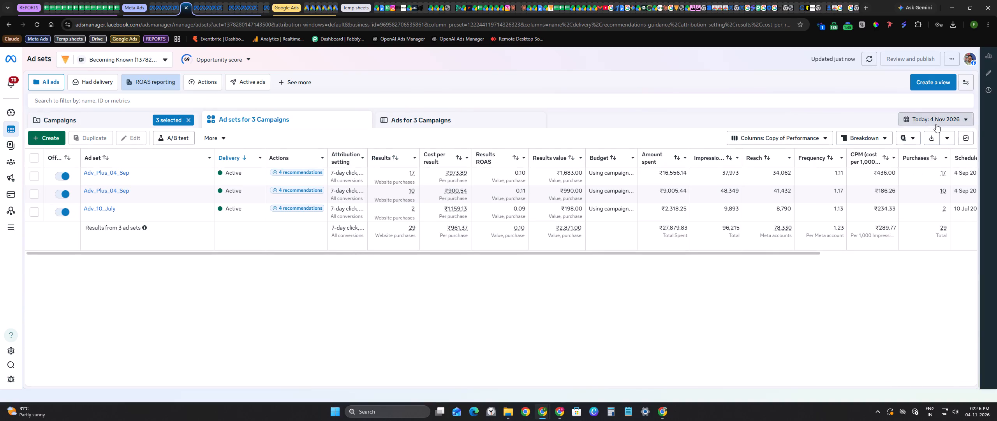
Set the reporting date range for the three ad sets to 1 Sep 2026 – 30 Sep 2026.
click(809, 136)
click(809, 136)
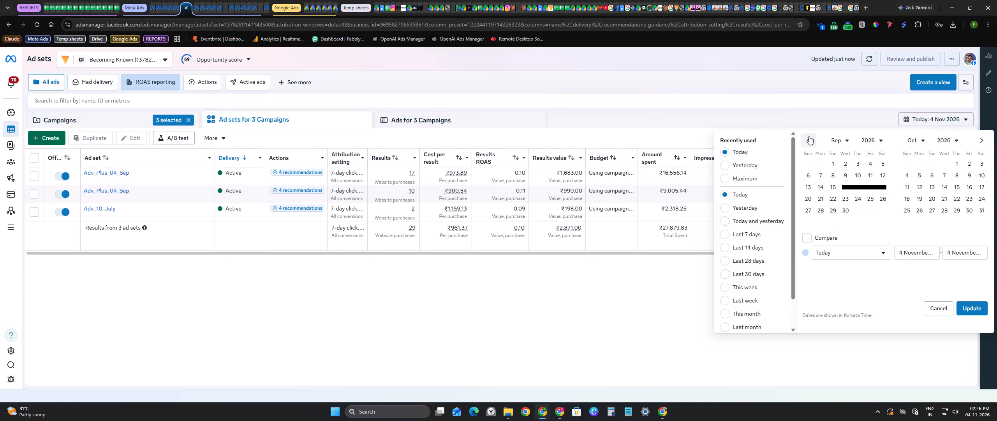
click(831, 163)
click(839, 211)
click(840, 212)
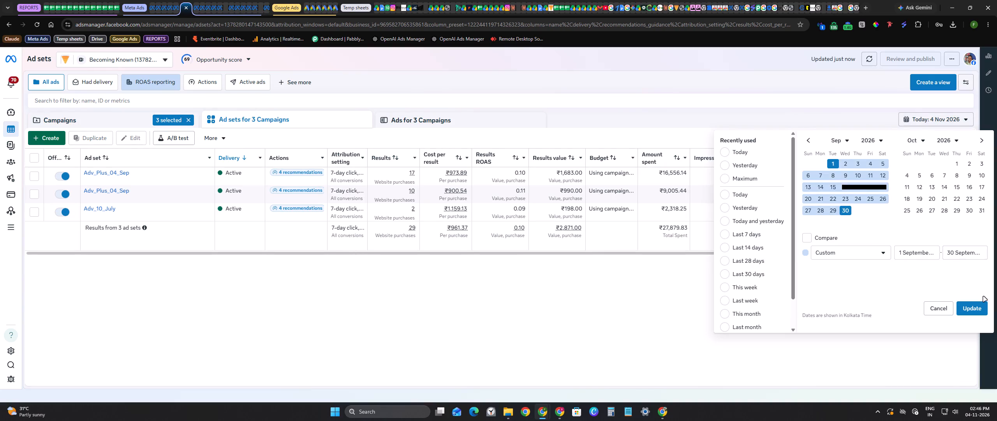
click(979, 312)
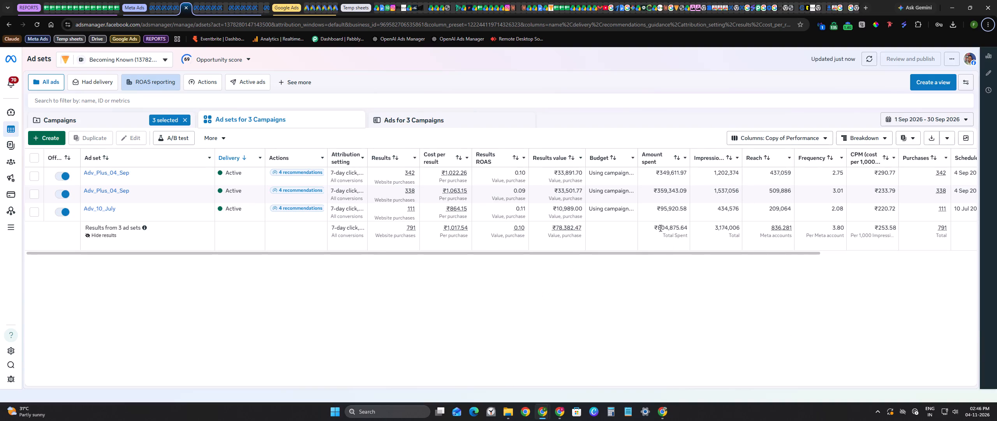
Switch to the ROAS Report spreadsheet and enter the September total spend, 804876, as Ad Spent in the Meta Sep 2026 table.
key(alt+Tab)
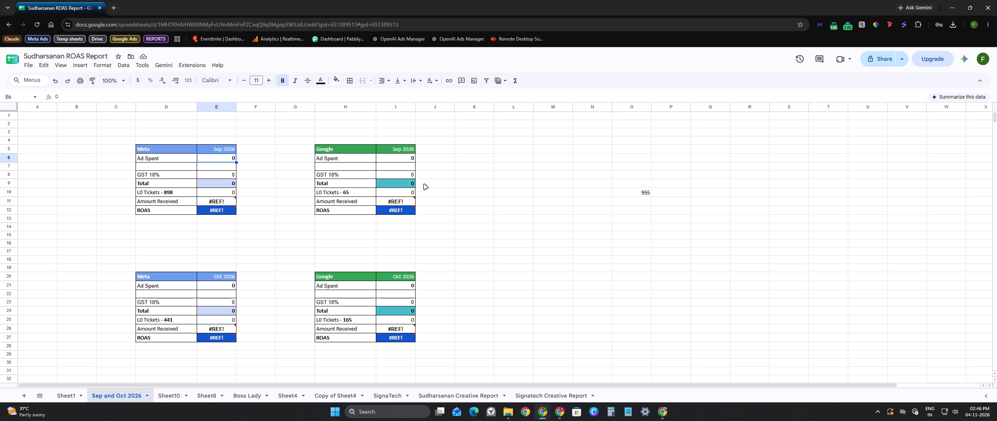
key(8)
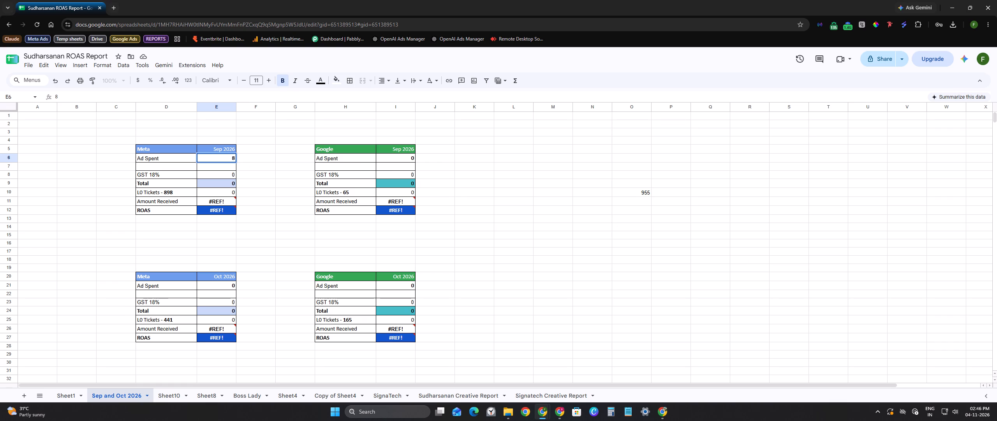
text(07)
key(BackSpace)
key(4)
key(alt+Tab)
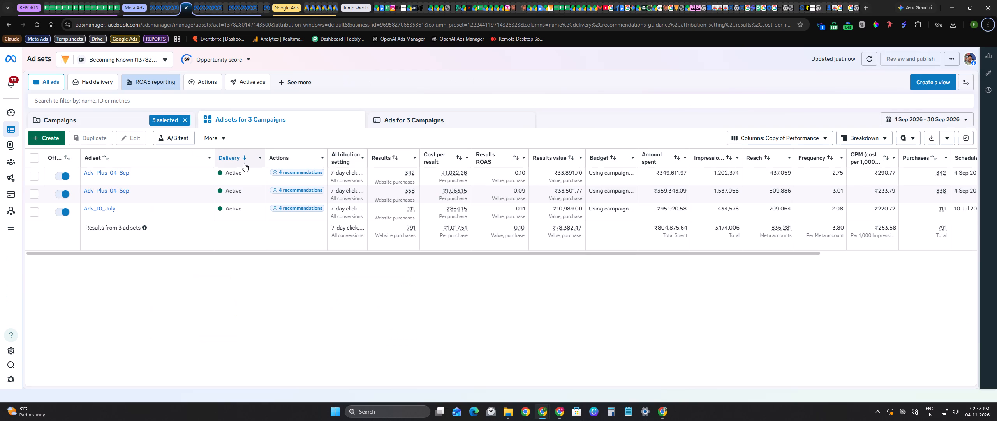
key(alt+Tab)
text(87)
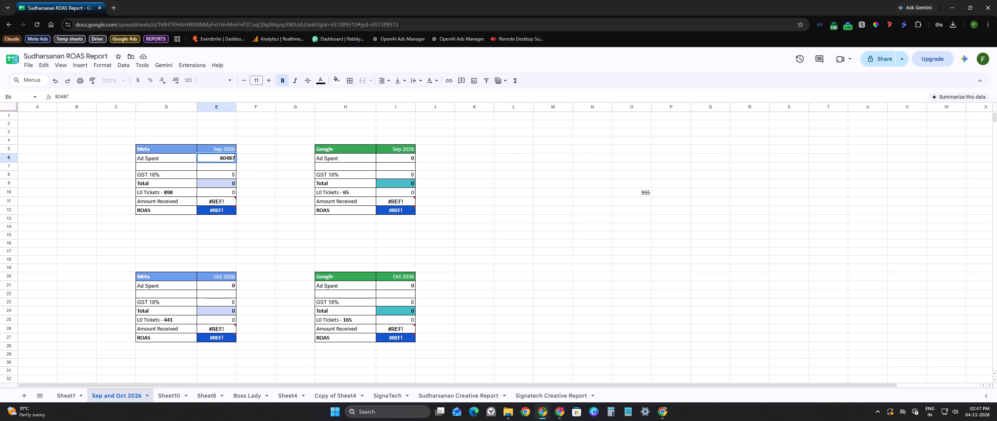
key(6)
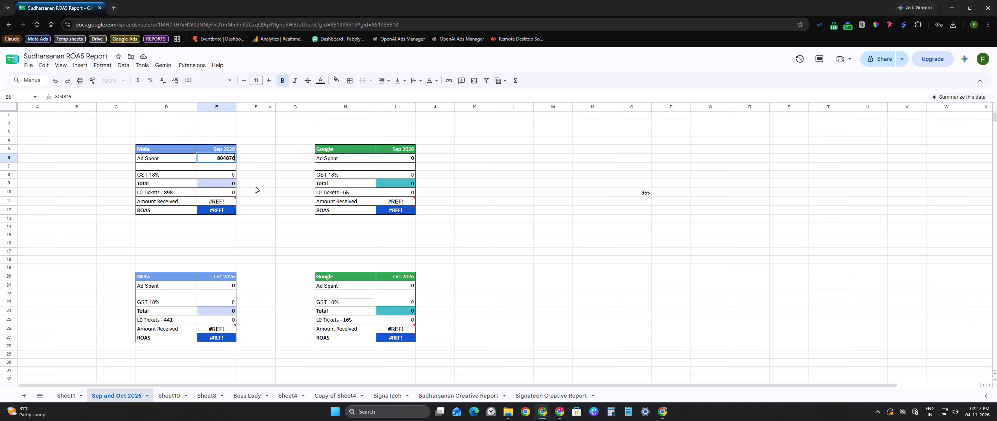
click(255, 188)
key(alt+Tab)
key(alt+Tab)
Replace the GST 18% value in the Meta Sep 2026 table with the formula =E6*18/100.
click(216, 176)
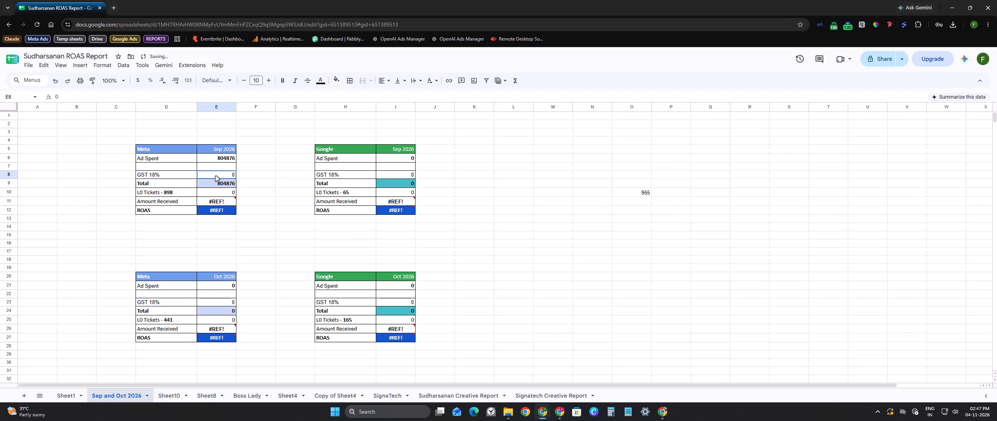
click(113, 98)
key(BackSpace)
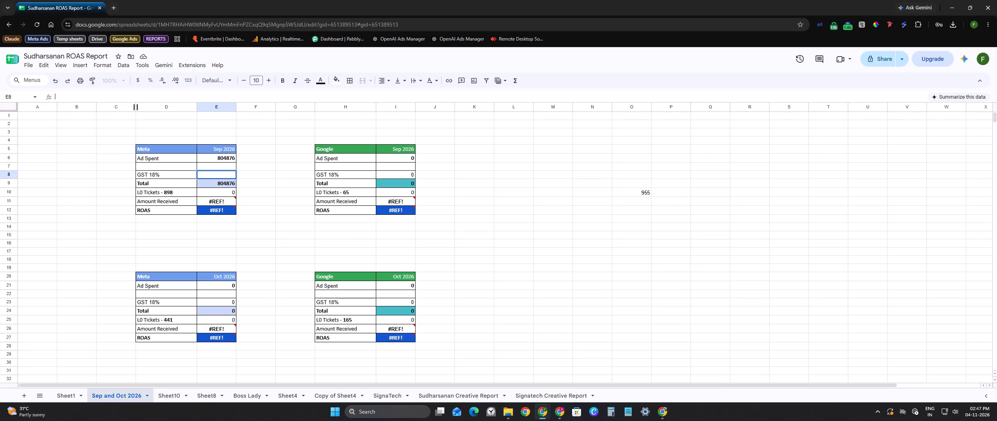
key(equal)
click(210, 157)
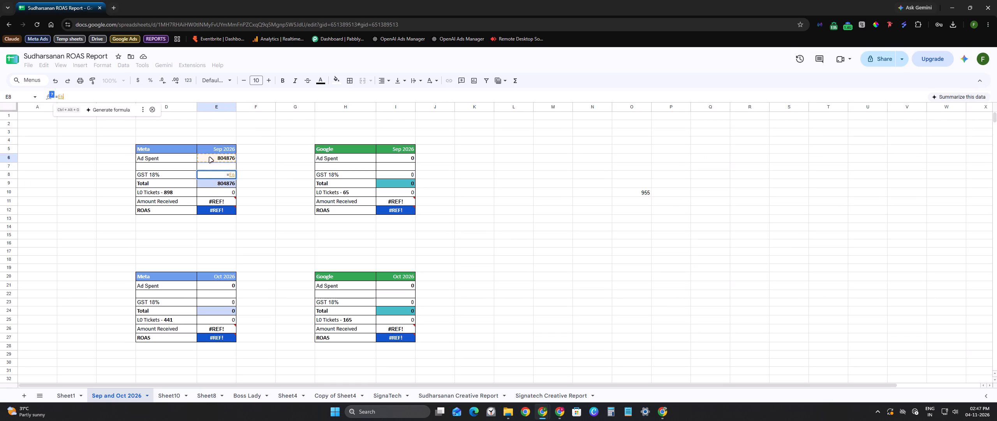
text(*18)
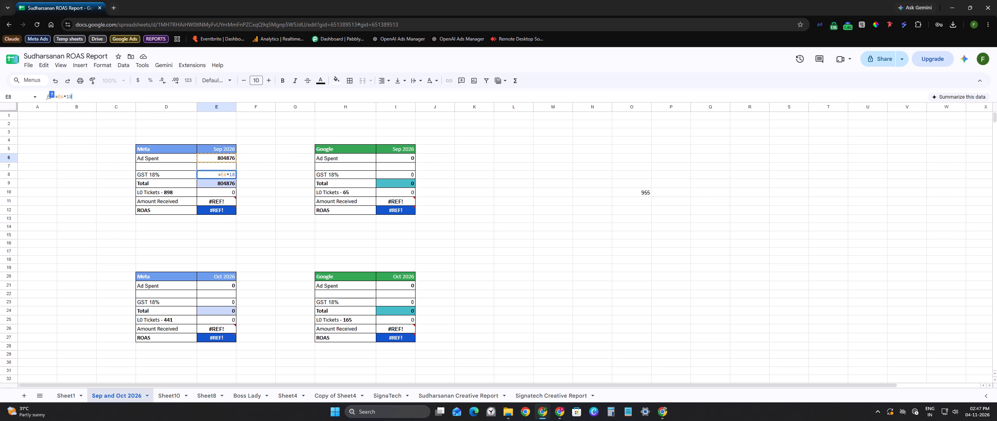
text(/100)
key(Return)
click(211, 160)
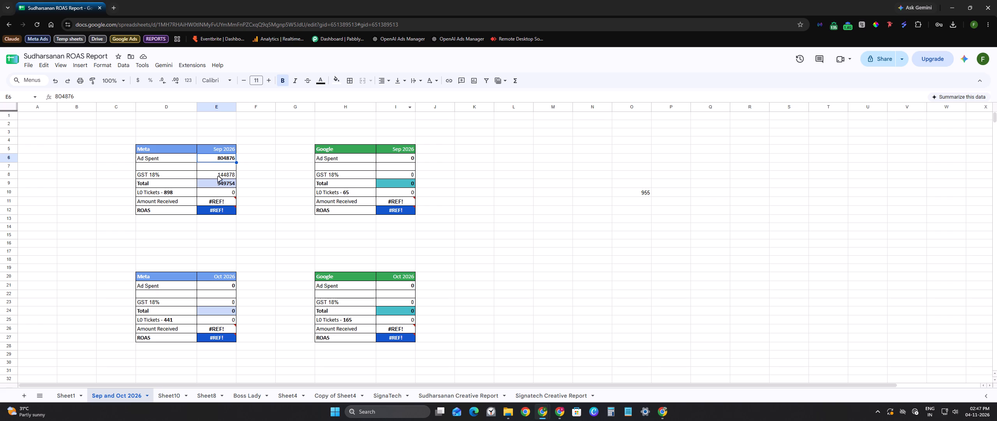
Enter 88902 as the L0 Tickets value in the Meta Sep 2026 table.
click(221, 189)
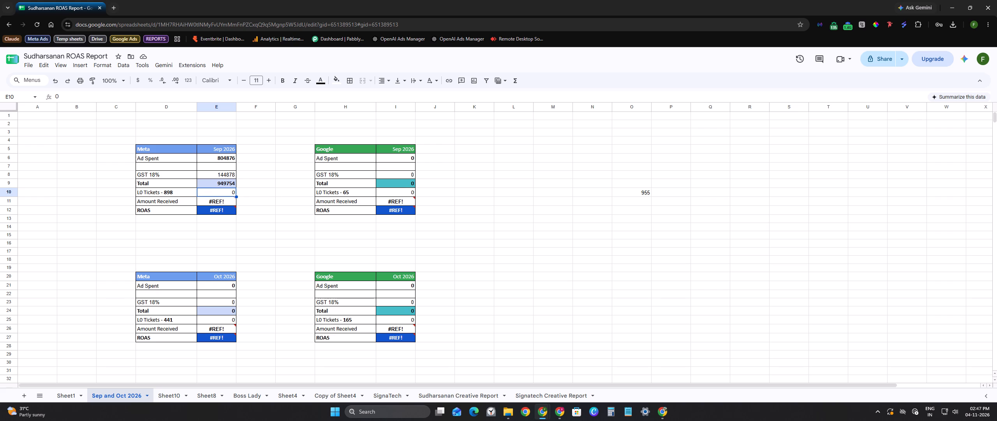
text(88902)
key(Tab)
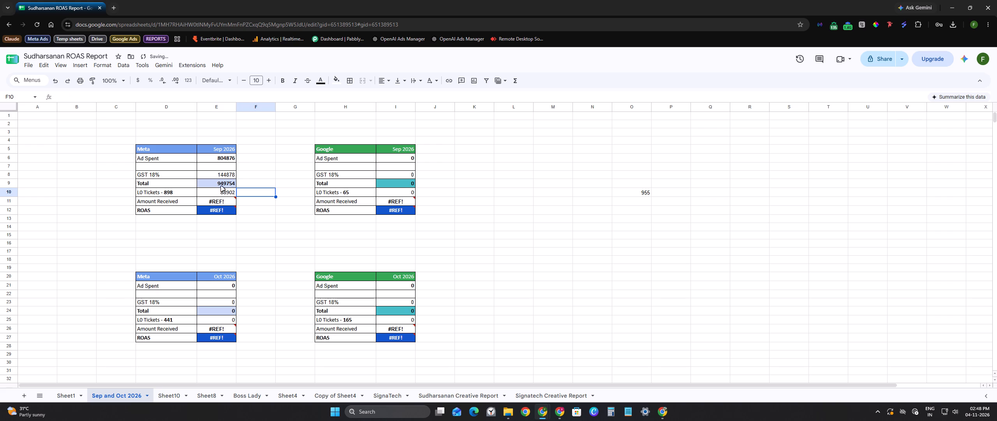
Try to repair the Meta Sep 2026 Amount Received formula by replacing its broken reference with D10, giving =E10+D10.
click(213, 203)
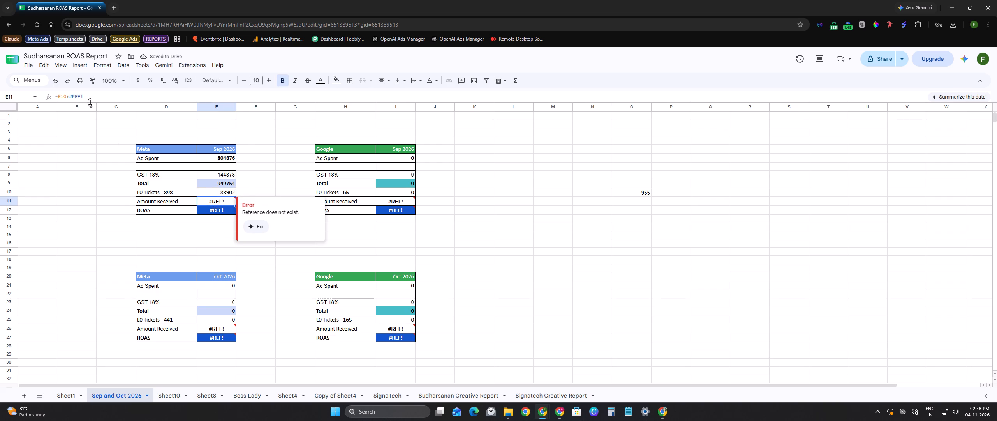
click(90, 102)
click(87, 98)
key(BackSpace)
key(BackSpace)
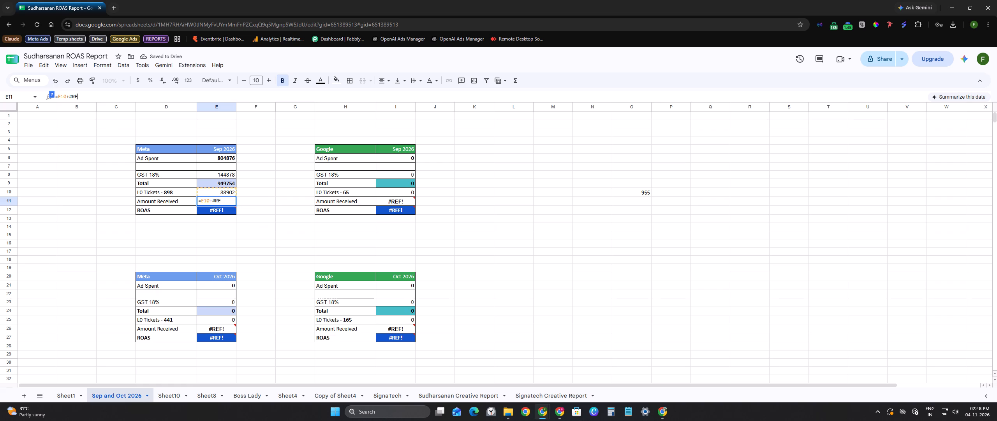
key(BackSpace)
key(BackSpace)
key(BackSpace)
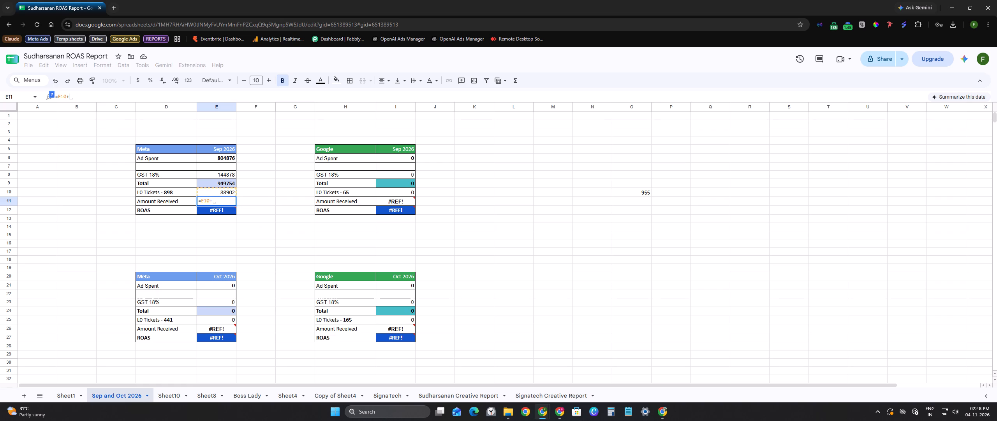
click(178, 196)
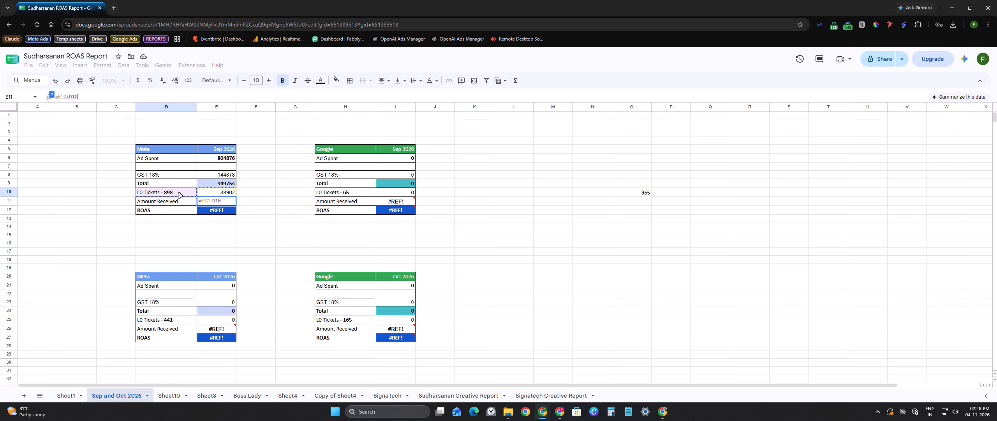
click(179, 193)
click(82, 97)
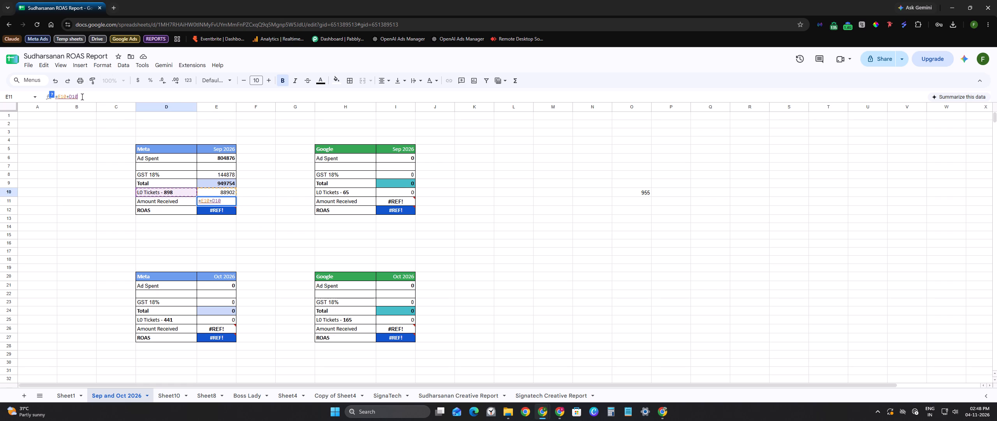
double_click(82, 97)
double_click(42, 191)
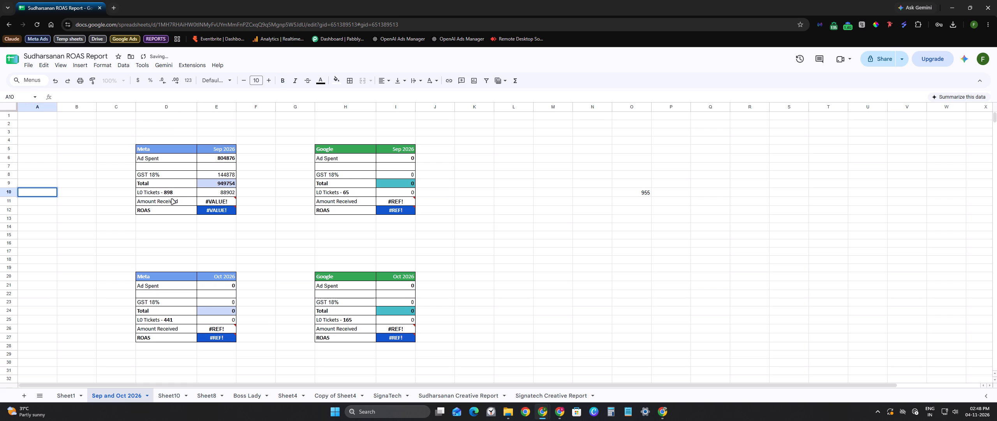
Shorten the Meta Sep 2026 ticket label to "L0 Tickets" and put the count 898 in its value cell.
click(196, 194)
click(188, 194)
click(184, 194)
double_click(181, 195)
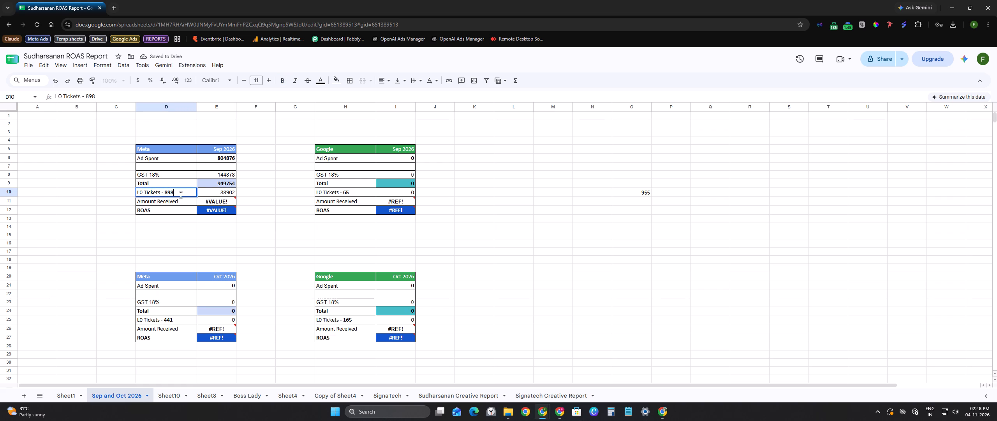
key(BackSpace)
key(BackSpace)
key(BackSpace)
key(BackSpace)
key(BackSpace)
double_click(222, 193)
key(ctrl+a)
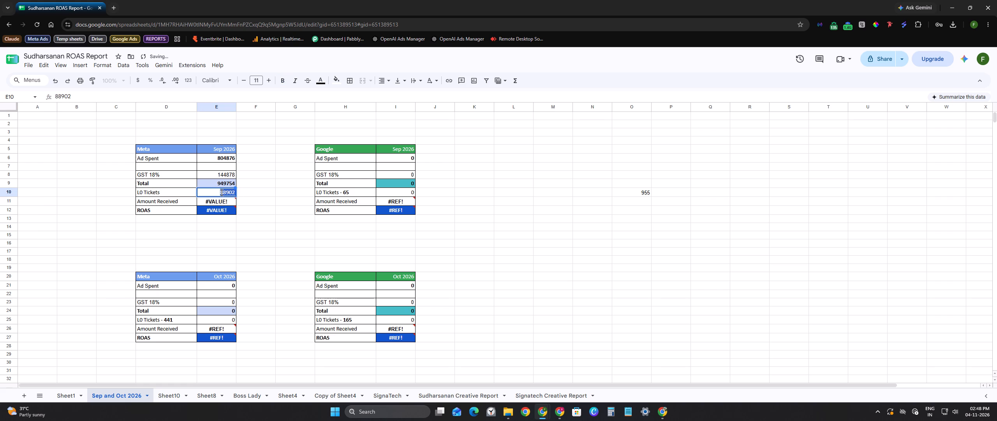
text(898)
Replace the Amount Received formula in the Meta Sep 2026 table with =E10*99.
double_click(221, 201)
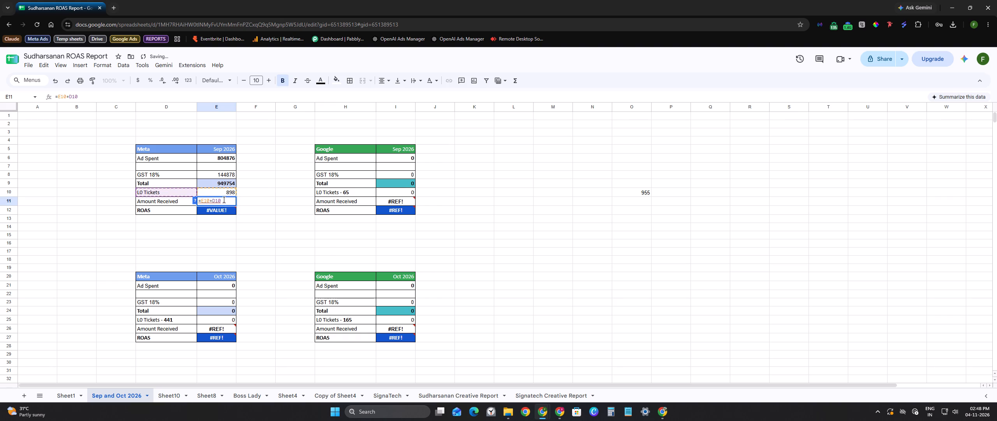
drag(224, 202, 198, 200)
key(BackSpace)
key(equal)
click(228, 190)
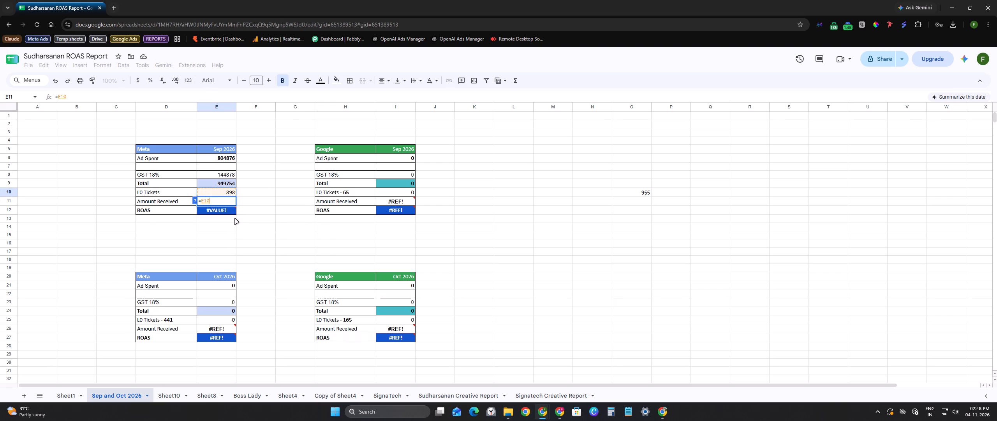
text(*99)
key(Return)
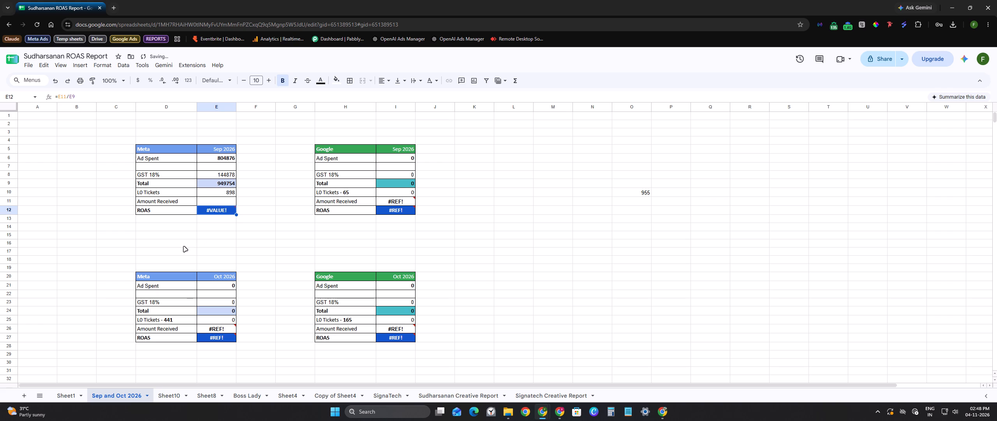
Check the Amount Received and ROAS formulas in the Meta Sep 2026 table.
click(219, 199)
double_click(219, 199)
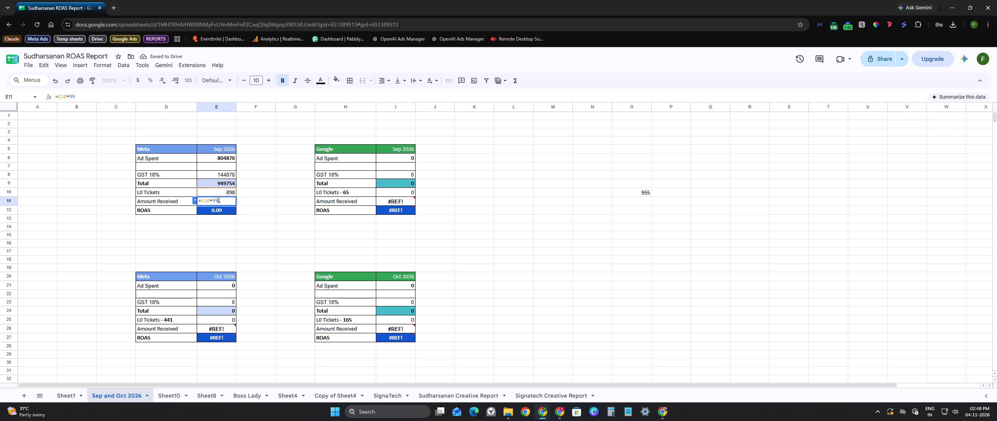
click(264, 202)
double_click(214, 211)
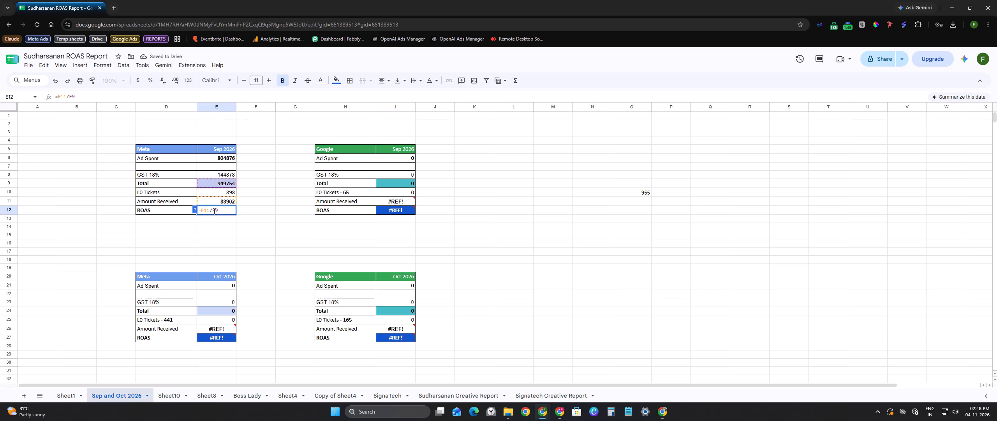
click(255, 210)
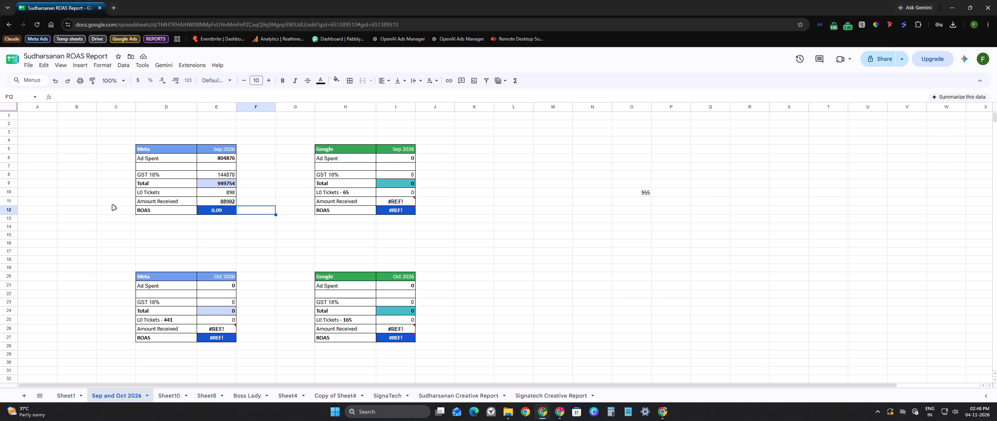
drag(129, 212, 231, 212)
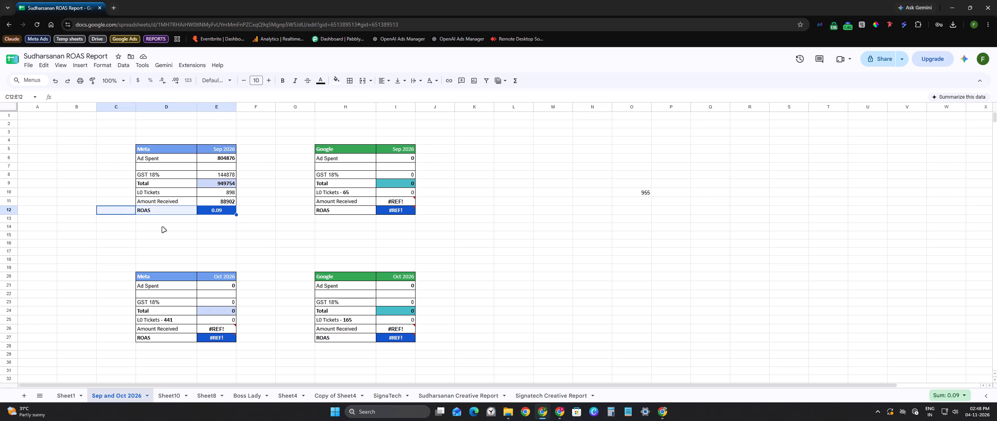
Rename the ROAS label in the Meta Sep 2026 table to "CPA".
click(162, 227)
click(155, 205)
double_click(149, 213)
drag(156, 210, 136, 210)
text(CPA)
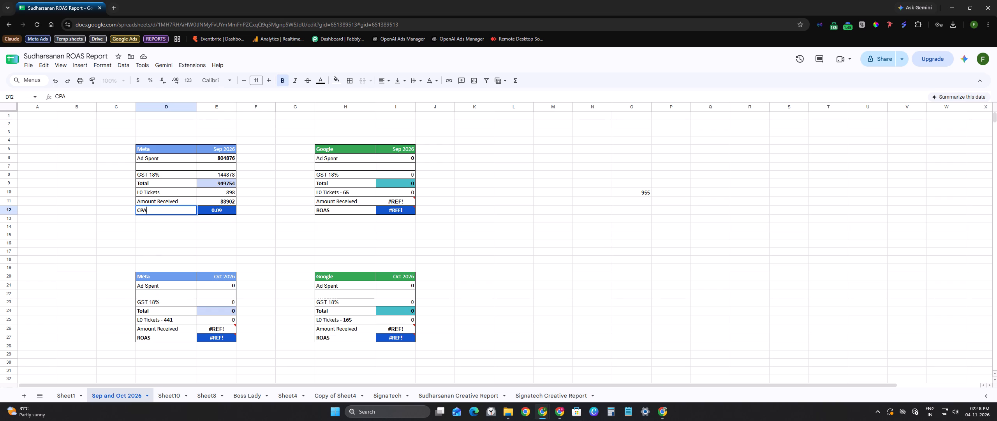
click(141, 225)
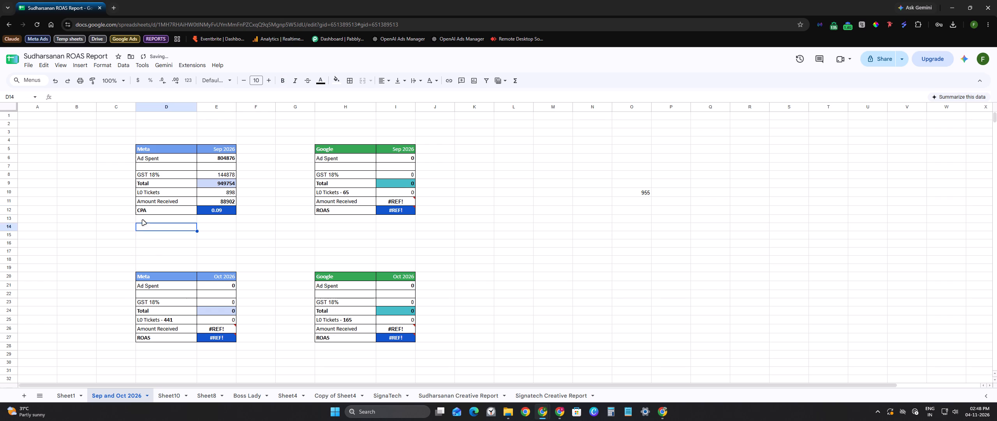
Copy the CPA label over the ROAS labels in the Google Sep 2026, Meta Oct 2026 and Google Oct 2026 tables.
click(146, 212)
key(ctrl+c)
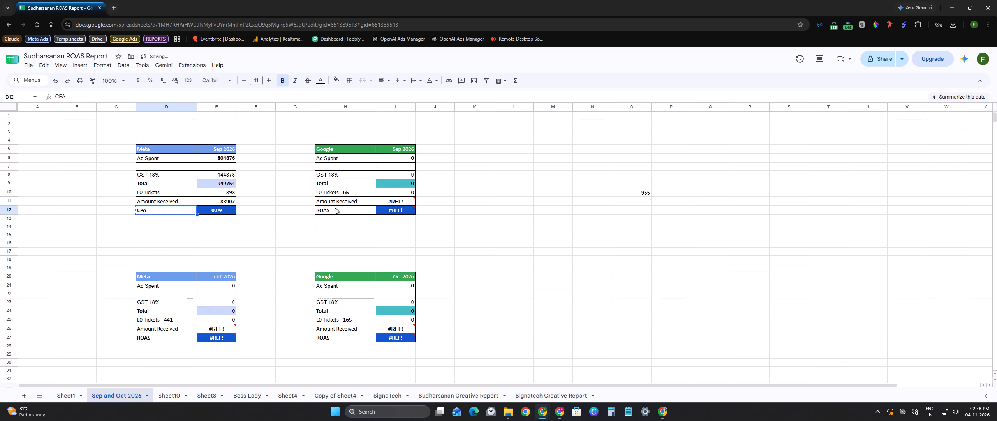
click(335, 207)
key(ctrl+v)
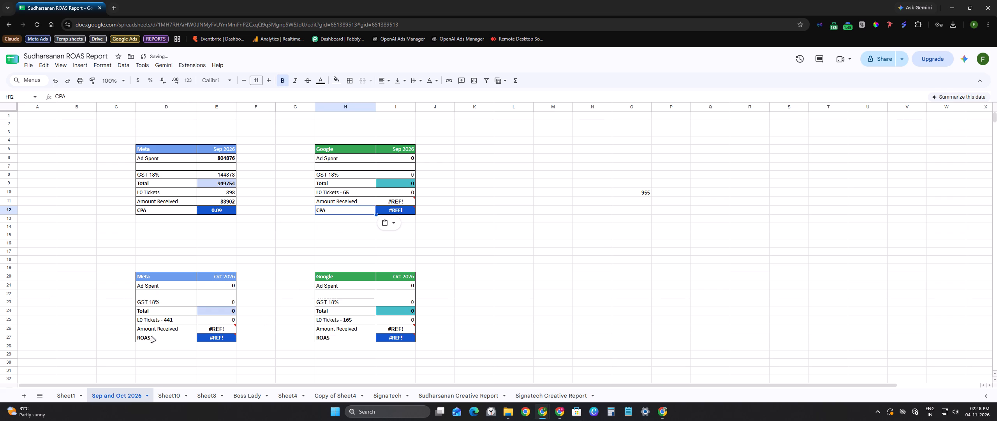
double_click(152, 337)
key(ctrl+a)
key(ctrl+v)
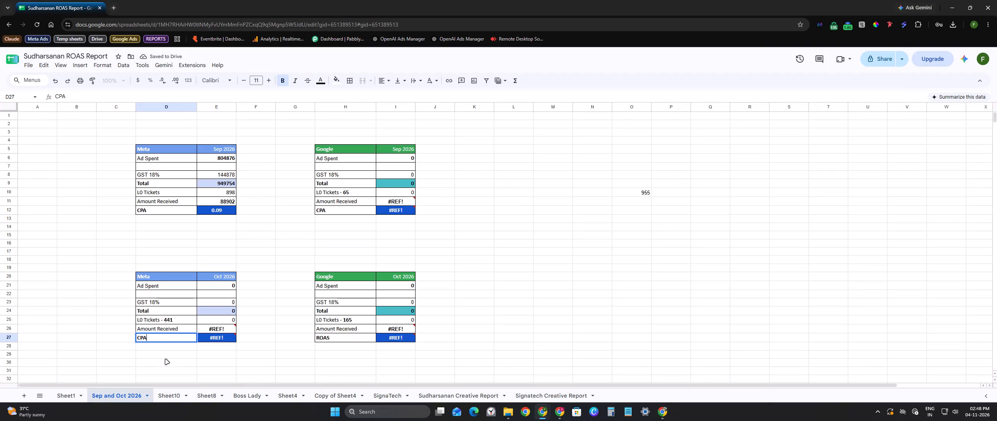
double_click(336, 338)
click(325, 345)
click(331, 335)
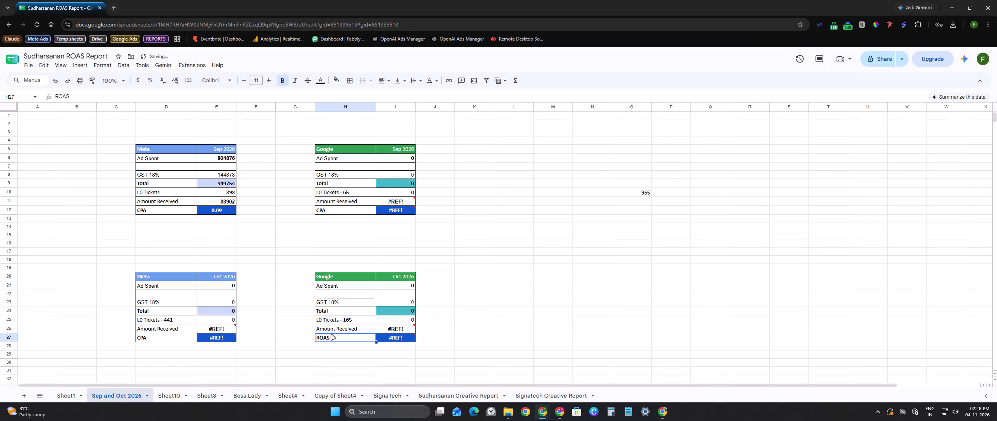
key(ctrl+v)
Check the CPA, Total, L0 Tickets and Amount Received cells in the Meta Sep 2026 table.
click(210, 212)
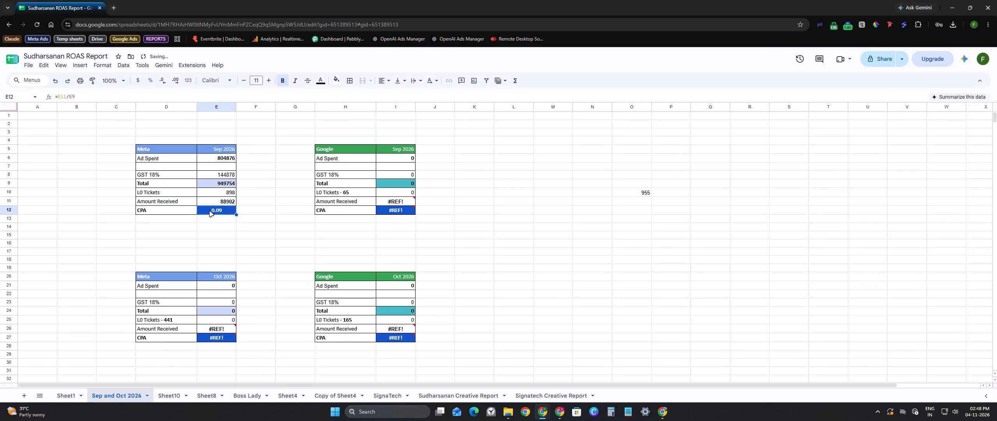
click(212, 183)
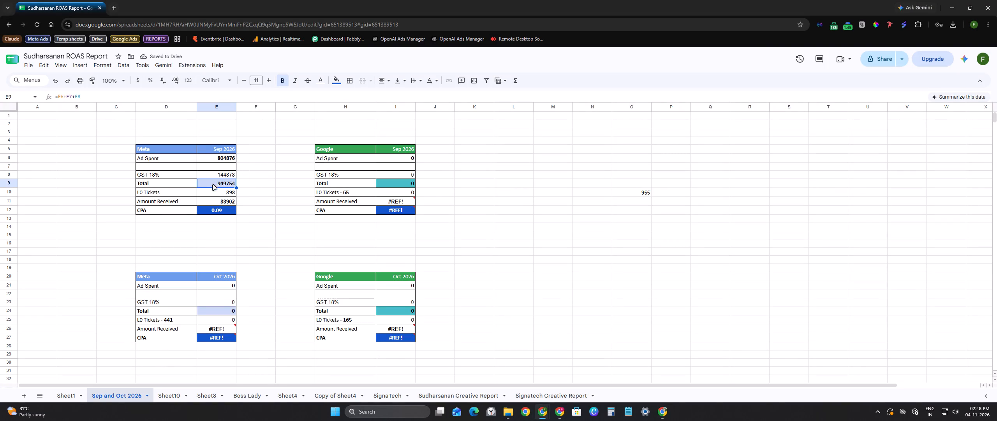
ctrl+click(225, 202)
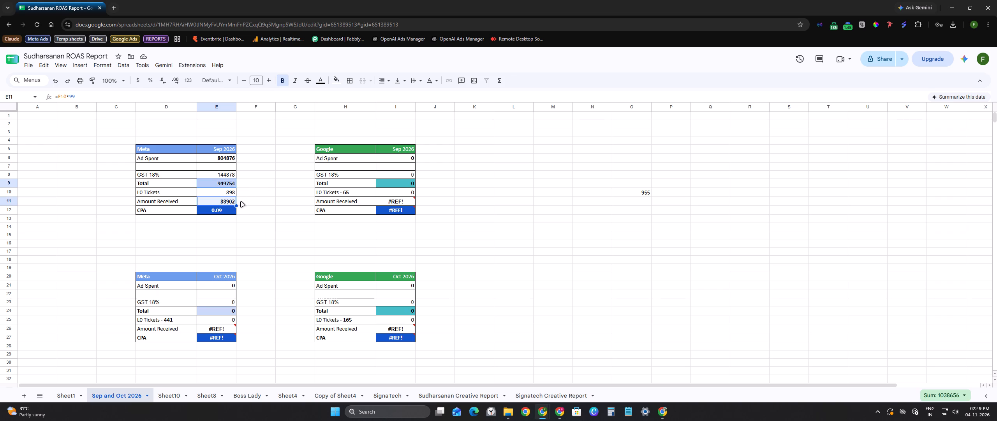
click(241, 224)
click(228, 185)
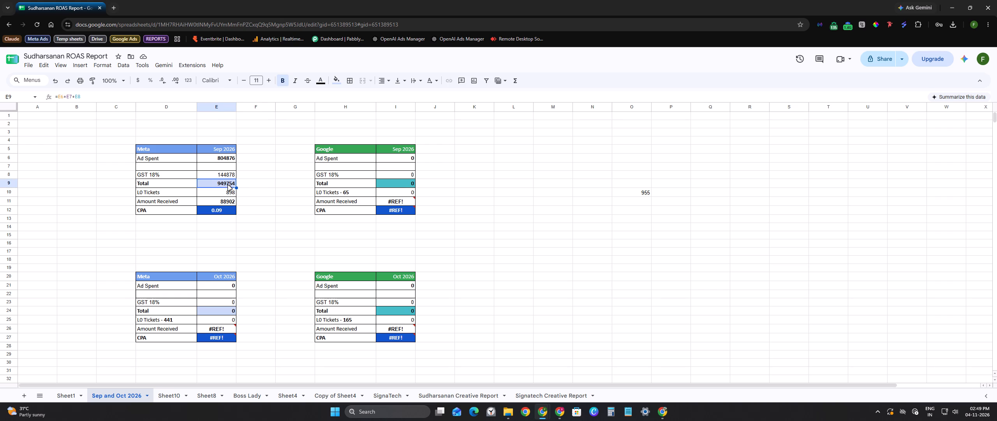
ctrl+click(223, 205)
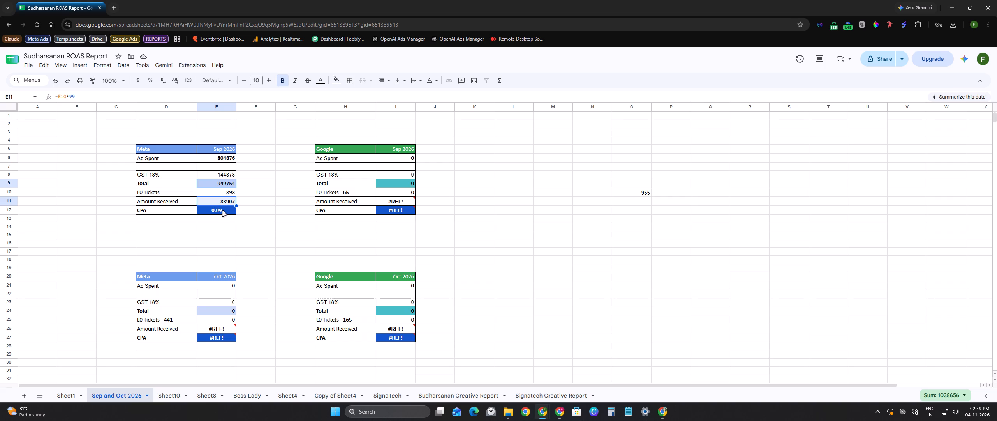
click(230, 193)
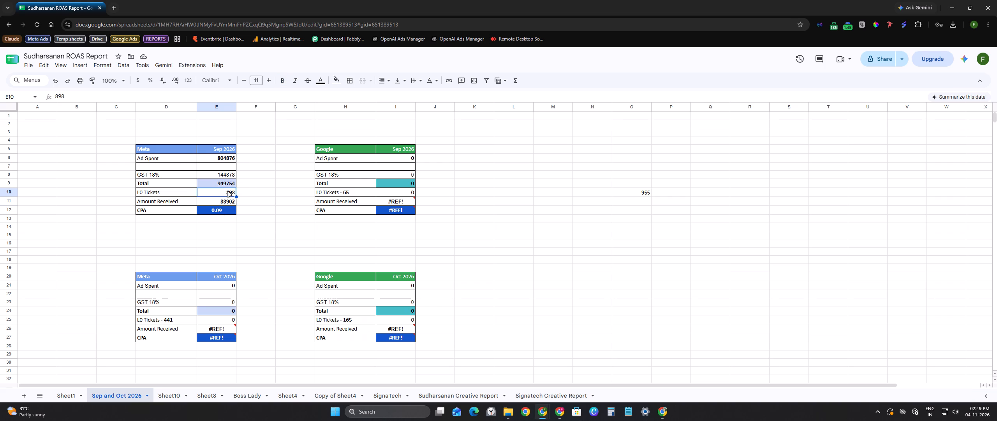
Replace the CPA formula in the Meta Sep 2026 table with =E8/E10.
double_click(226, 210)
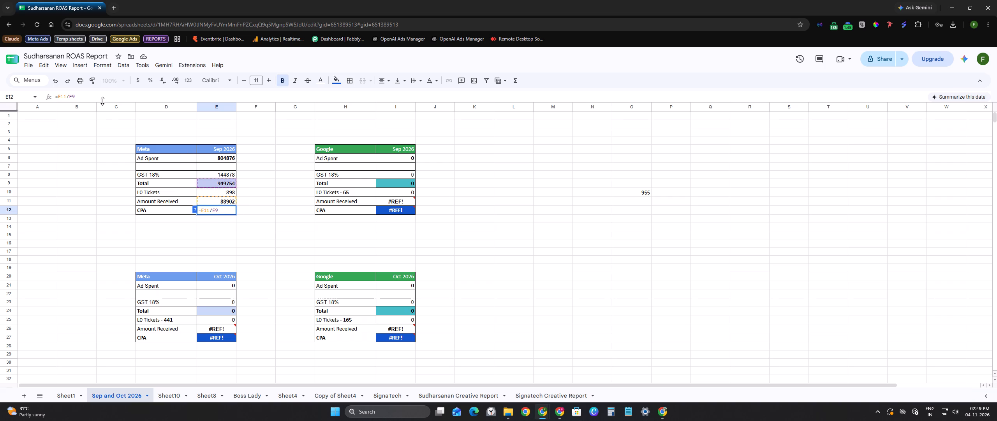
key(BackSpace)
key(BackSpace)
key(BackSpace)
key(BackSpace)
key(BackSpace)
key(BackSpace)
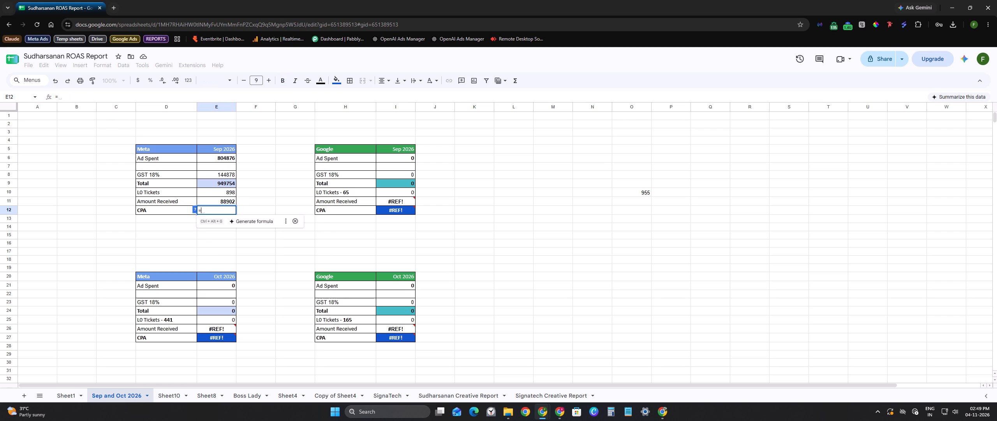
click(214, 175)
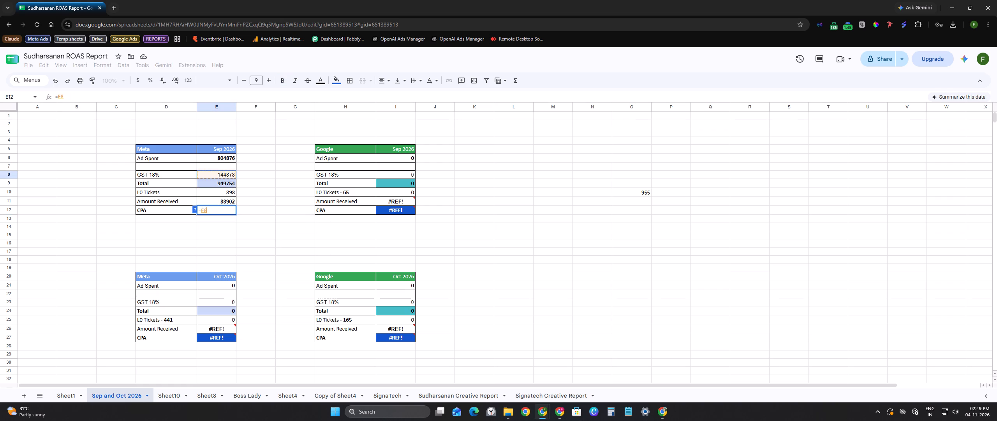
key(slash)
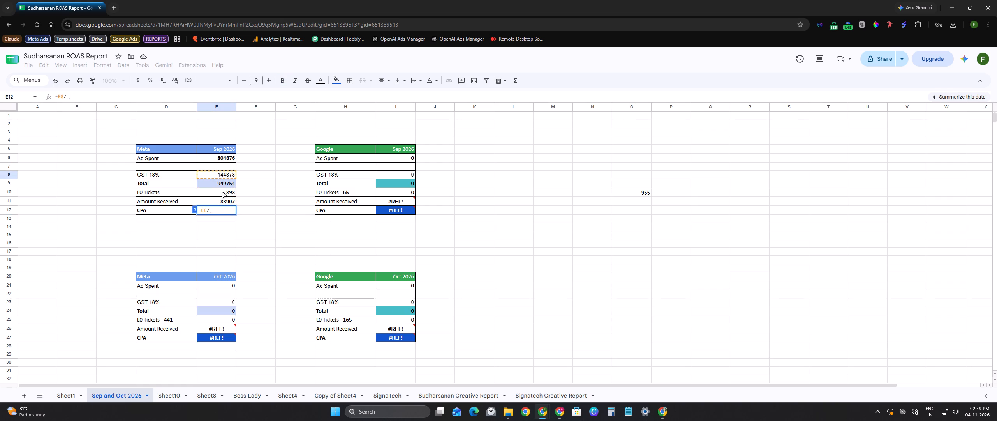
click(225, 193)
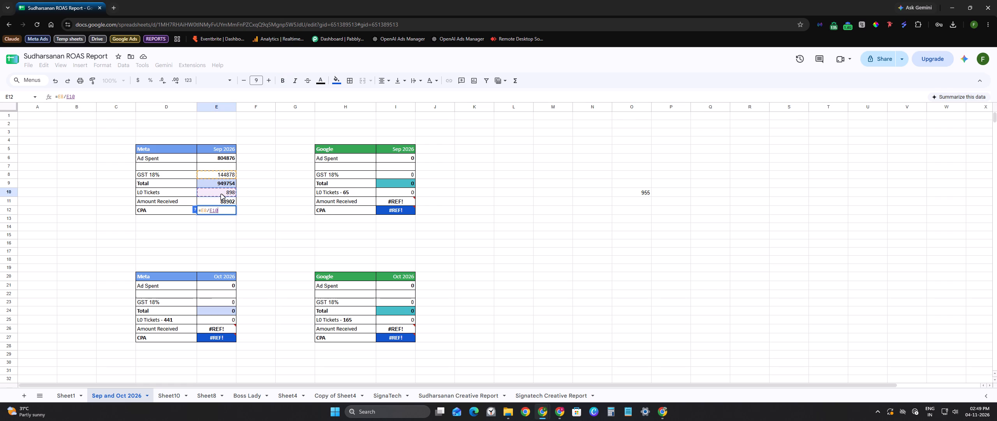
key(Tab)
Copy the Meta Sep 2026 CPA formula into the CPA cells of the Google Sep, Meta Oct and Google Oct 2026 tables.
click(225, 212)
key(ctrl+c)
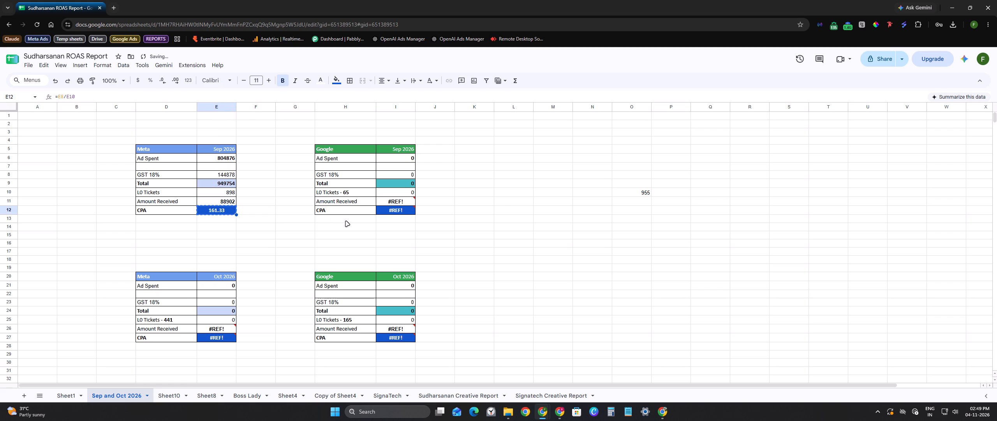
click(403, 213)
key(ctrl+v)
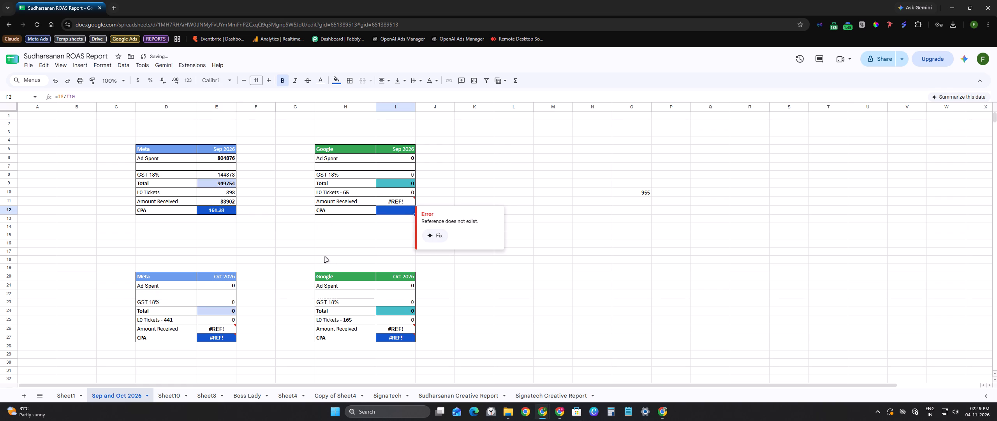
click(233, 241)
click(222, 341)
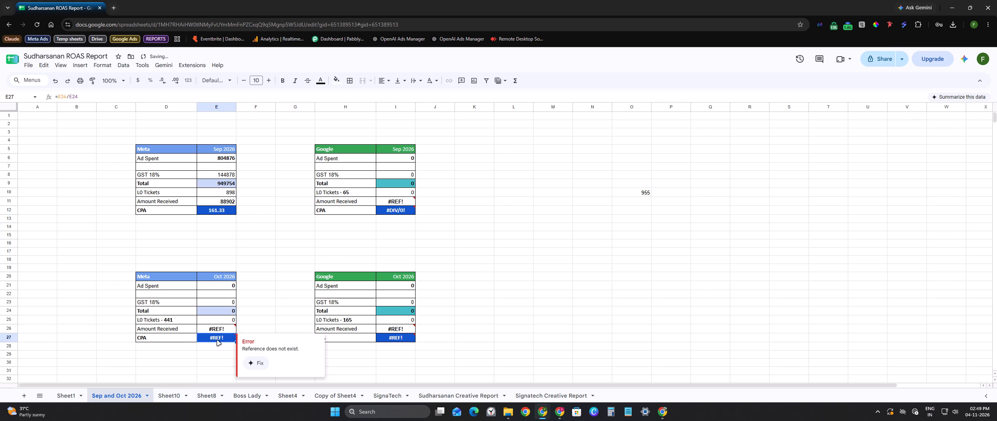
key(ctrl+v)
click(397, 329)
click(392, 338)
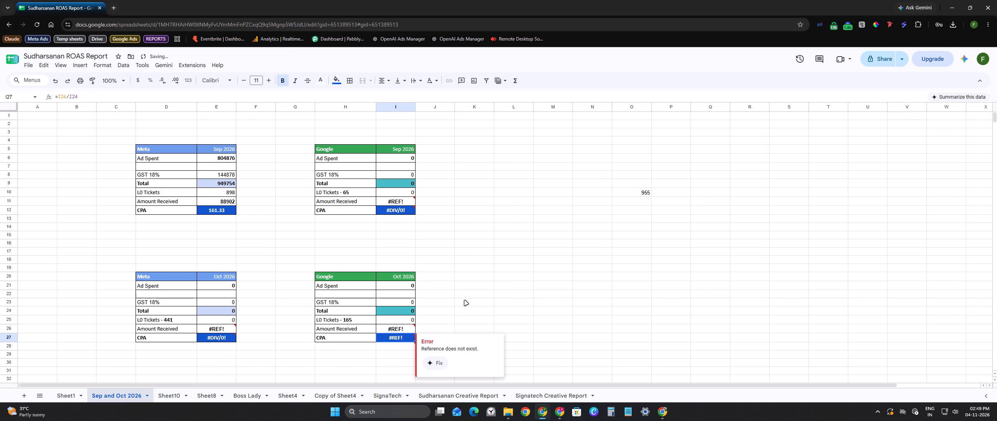
key(ctrl+v)
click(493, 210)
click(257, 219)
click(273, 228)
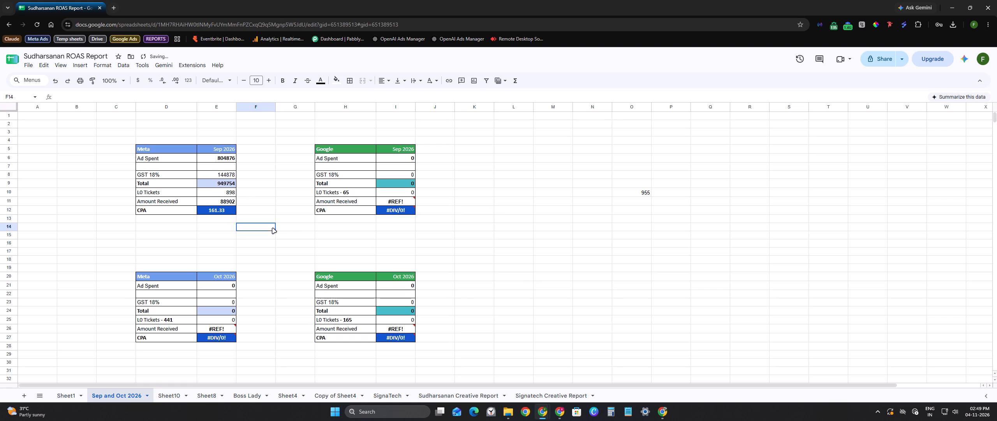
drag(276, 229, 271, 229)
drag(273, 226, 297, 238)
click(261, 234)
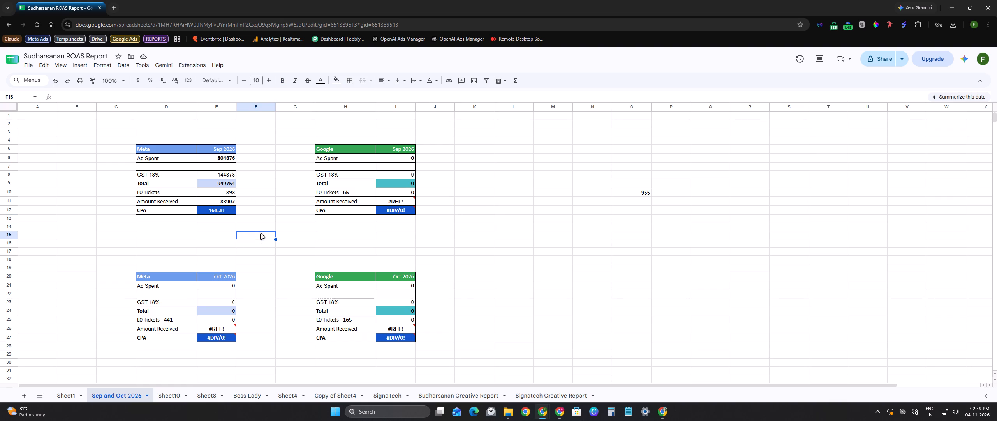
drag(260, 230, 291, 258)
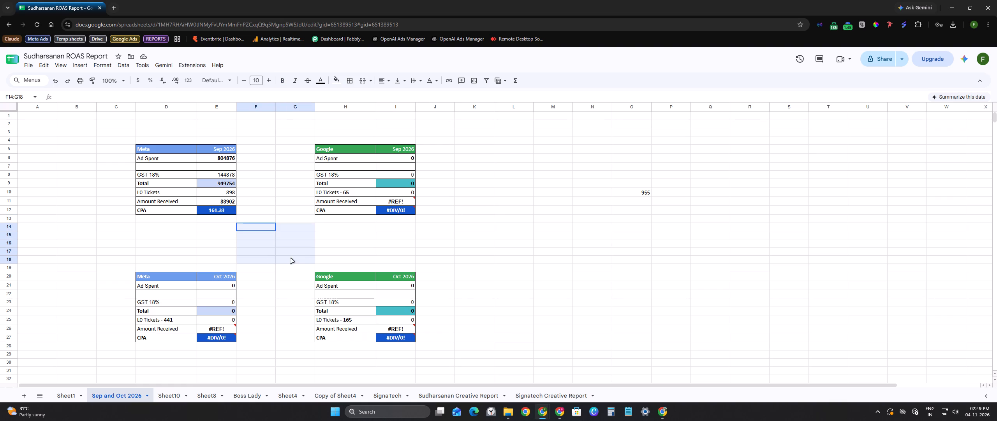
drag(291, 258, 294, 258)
Delete the stray number 955 from cell O10.
click(650, 191)
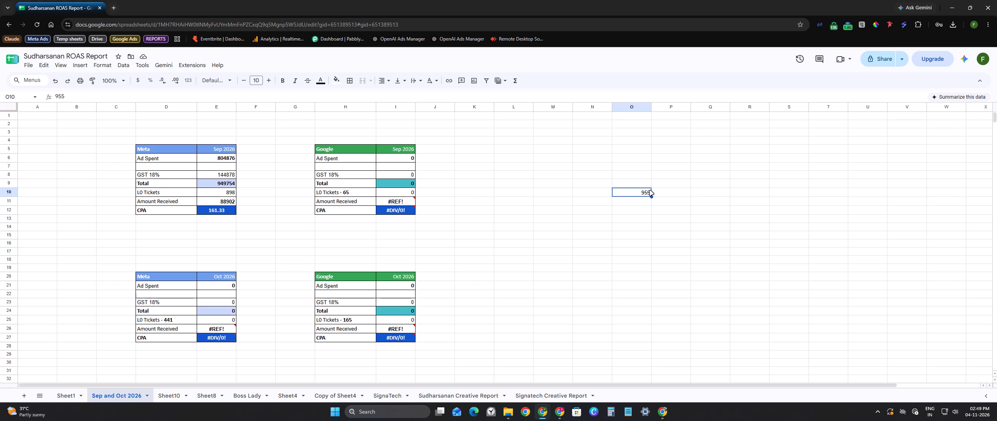
key(Delete)
click(243, 236)
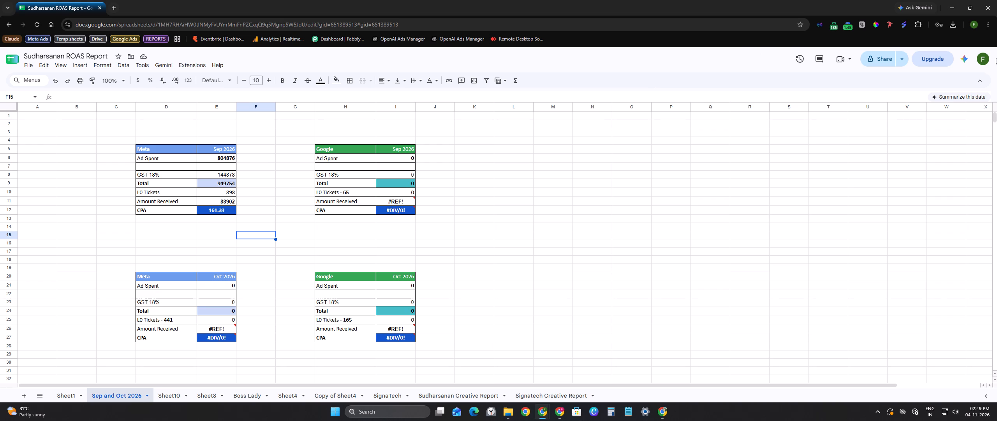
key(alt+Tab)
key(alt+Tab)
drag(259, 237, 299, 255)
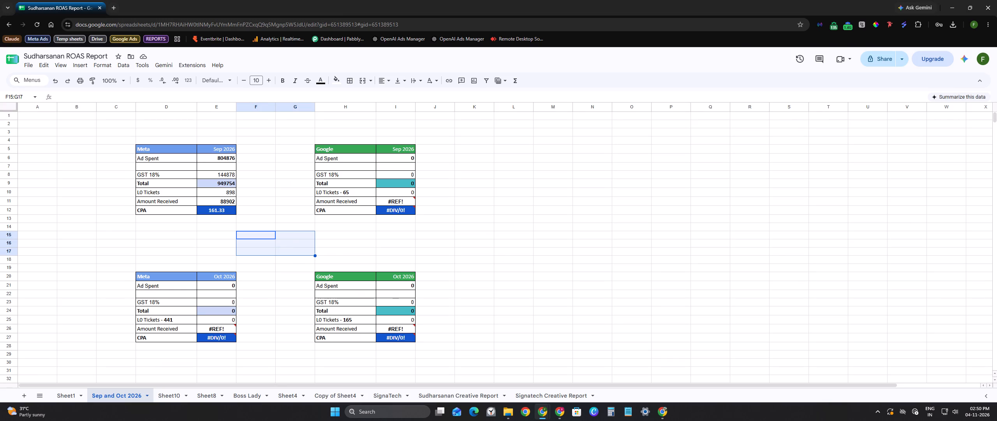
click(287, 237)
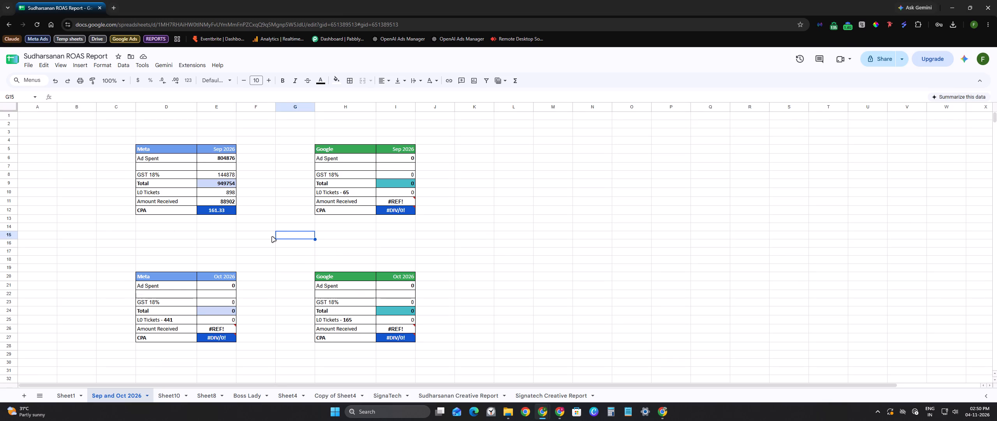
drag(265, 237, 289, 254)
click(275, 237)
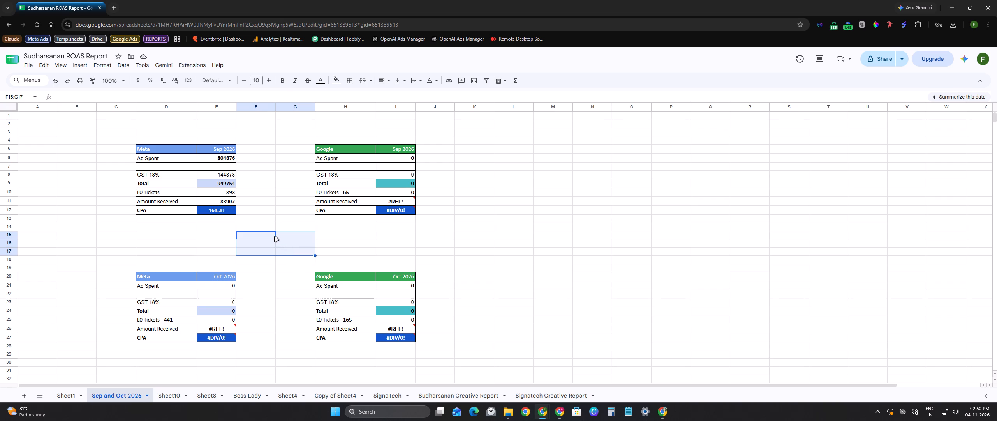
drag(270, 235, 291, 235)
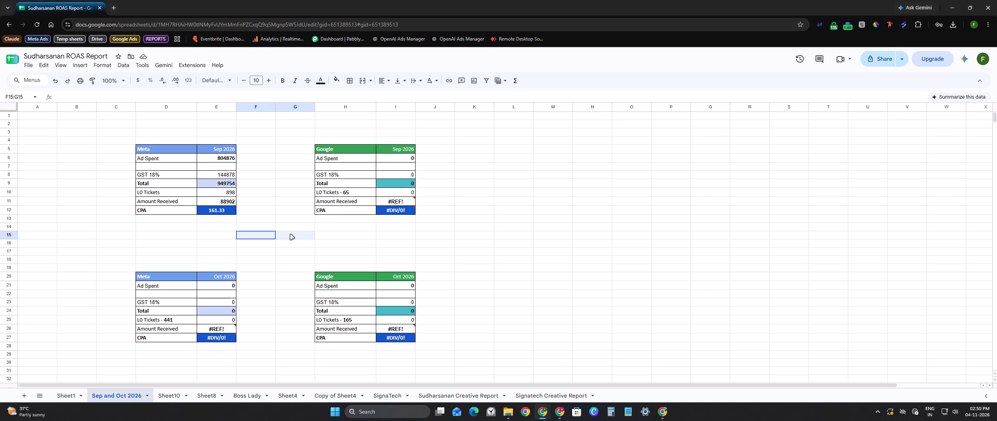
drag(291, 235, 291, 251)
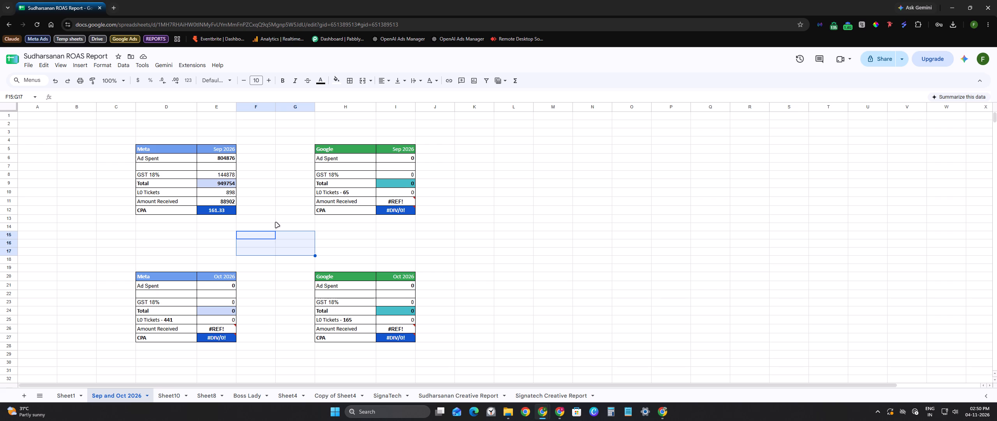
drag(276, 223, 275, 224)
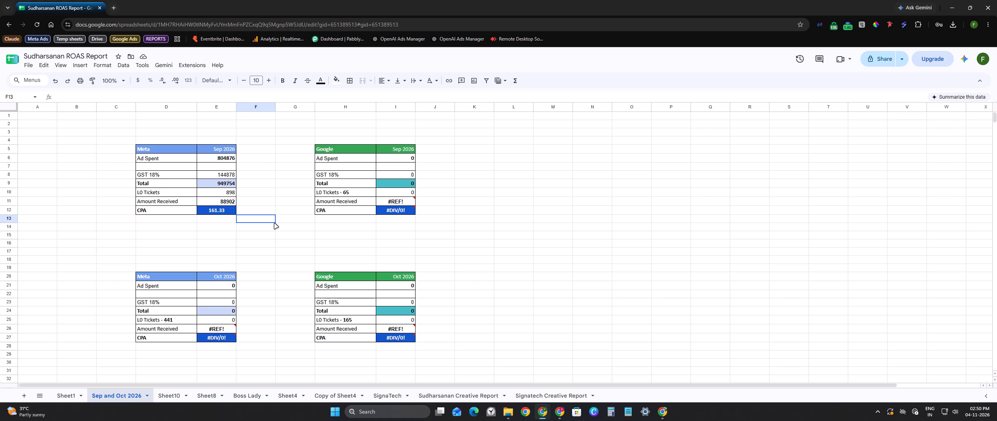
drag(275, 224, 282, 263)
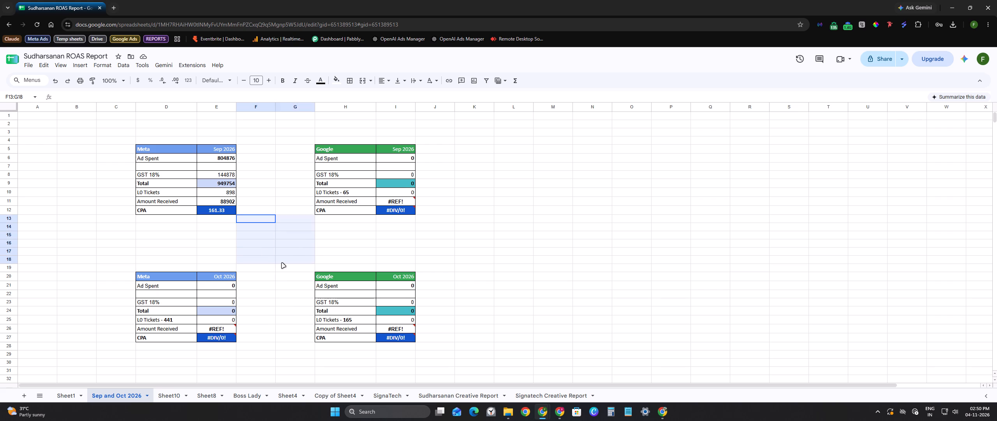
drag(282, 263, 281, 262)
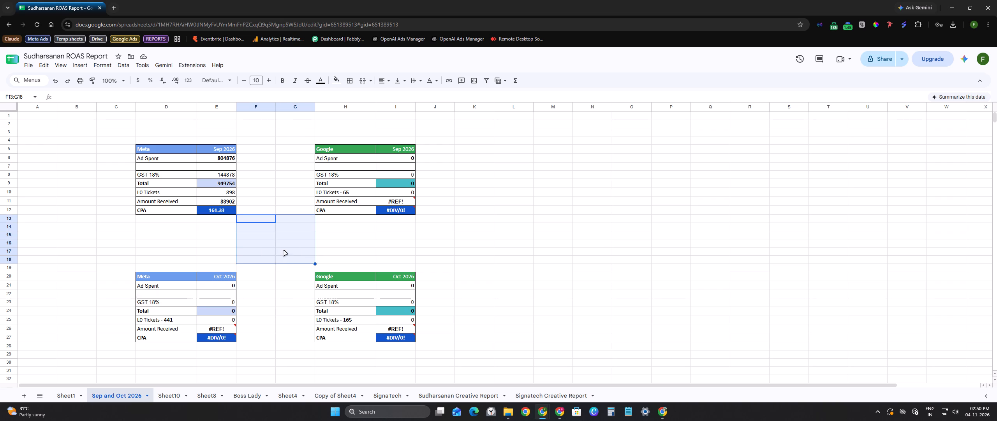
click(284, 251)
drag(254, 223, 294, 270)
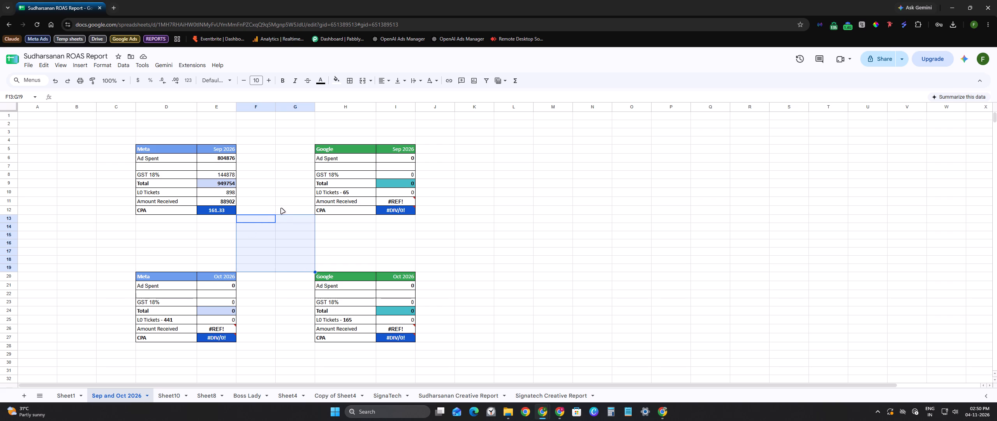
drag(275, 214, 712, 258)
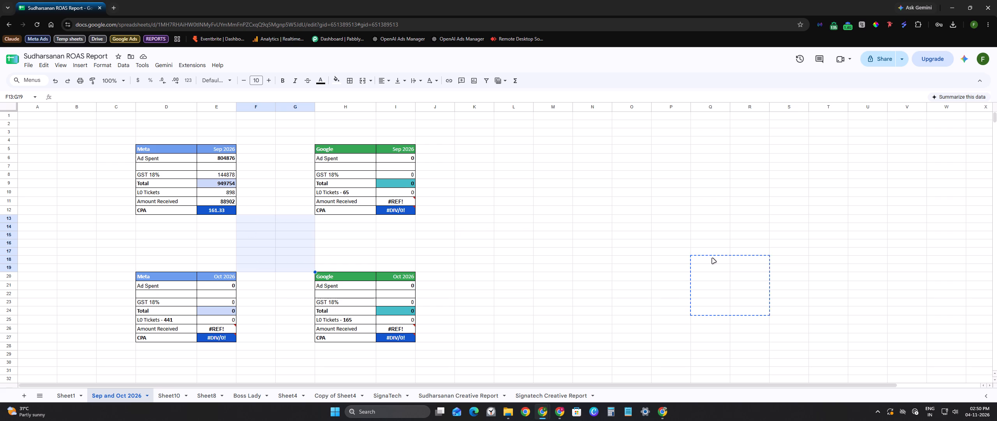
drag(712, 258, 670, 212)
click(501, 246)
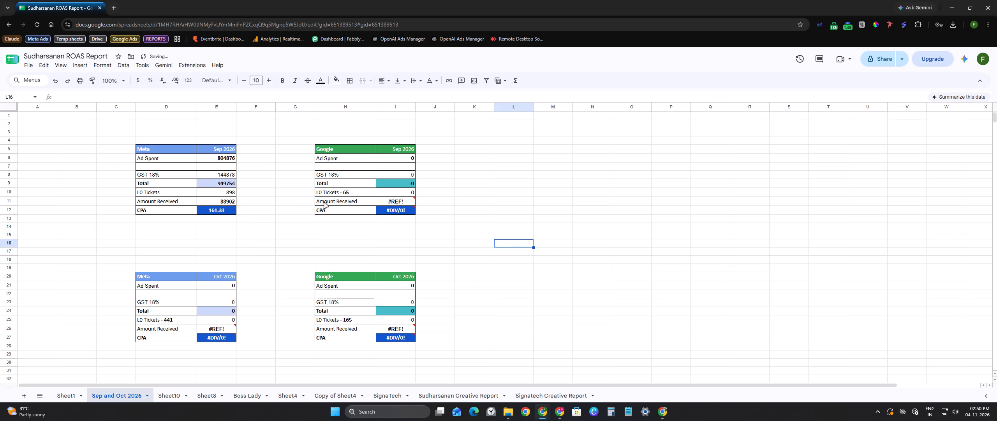
Switch to the Google Ads account overview and set its date range to Sep 1 – 30, 2026.
key(alt+Tab)
key(alt+Tab)
key(alt+Tab)
key(alt+Tab)
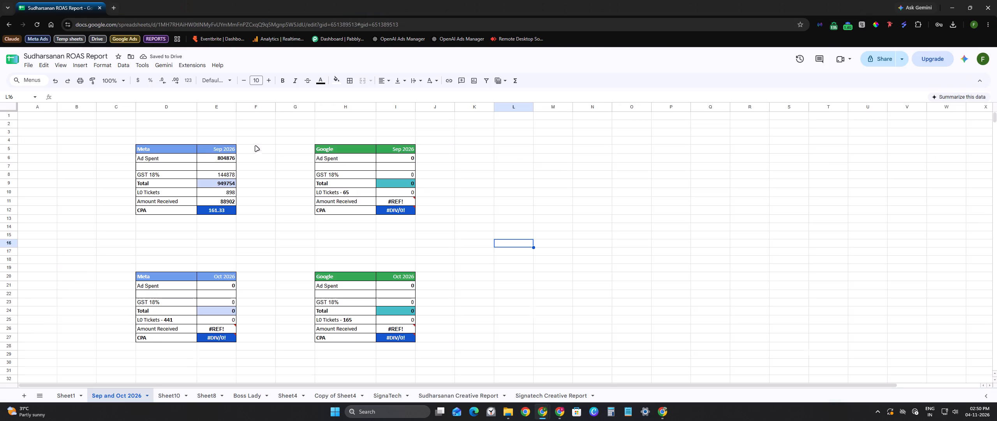
key(alt+Tab)
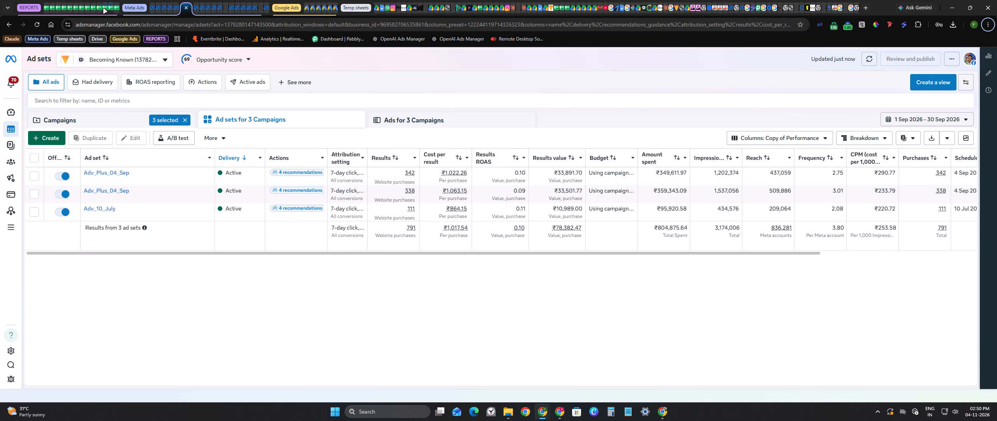
click(308, 11)
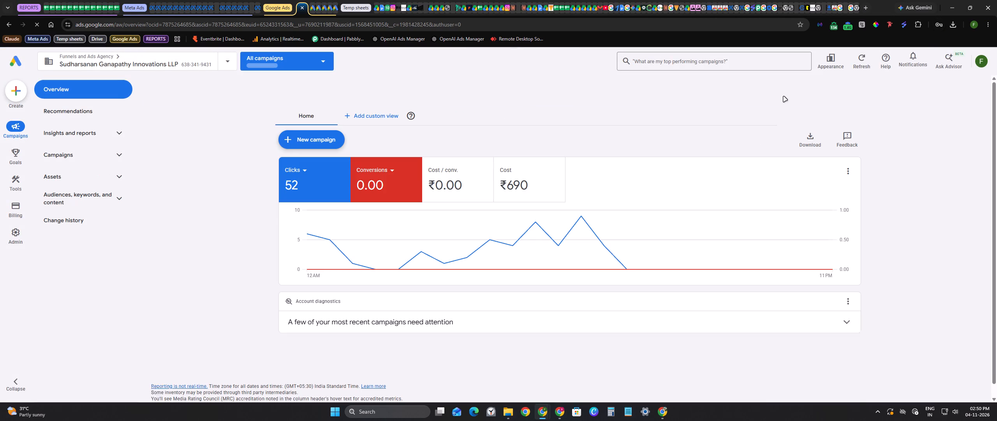
click(887, 88)
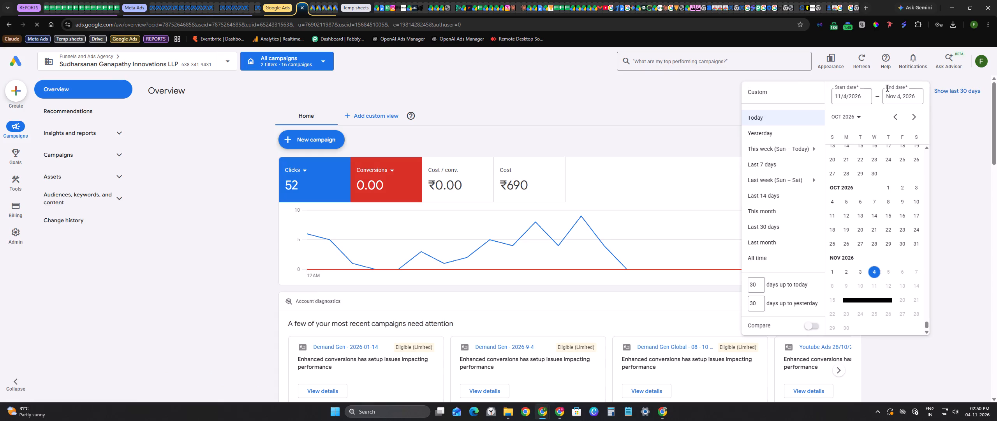
click(888, 191)
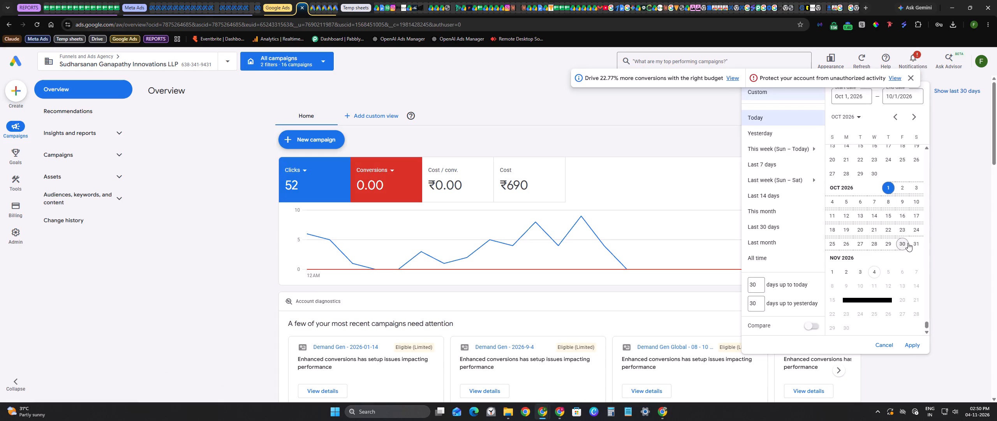
scroll(899, 183, up, 2)
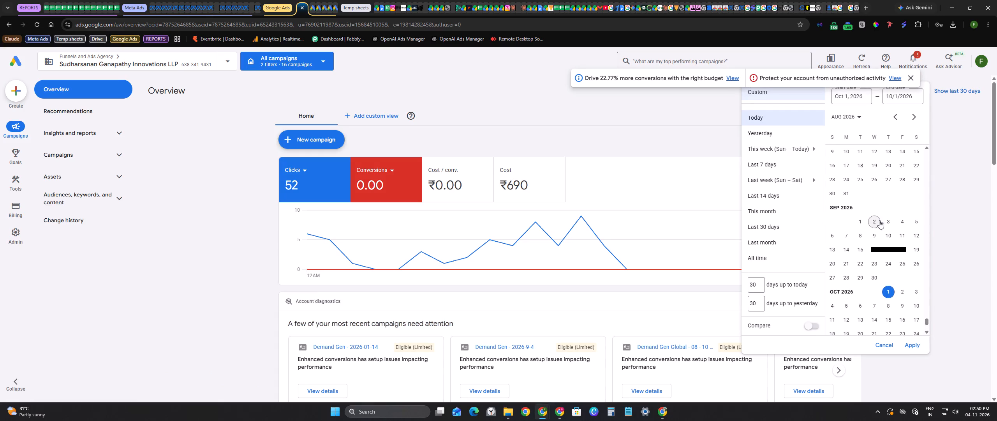
click(860, 217)
click(870, 274)
click(911, 349)
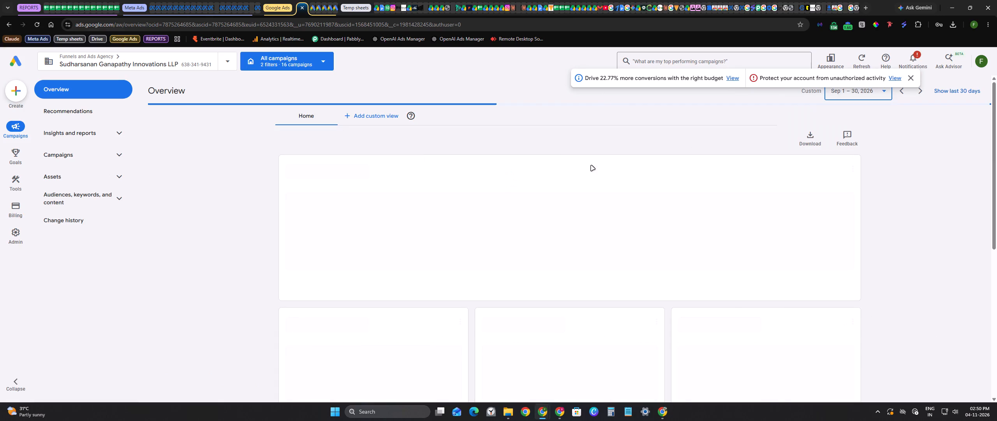
click(911, 80)
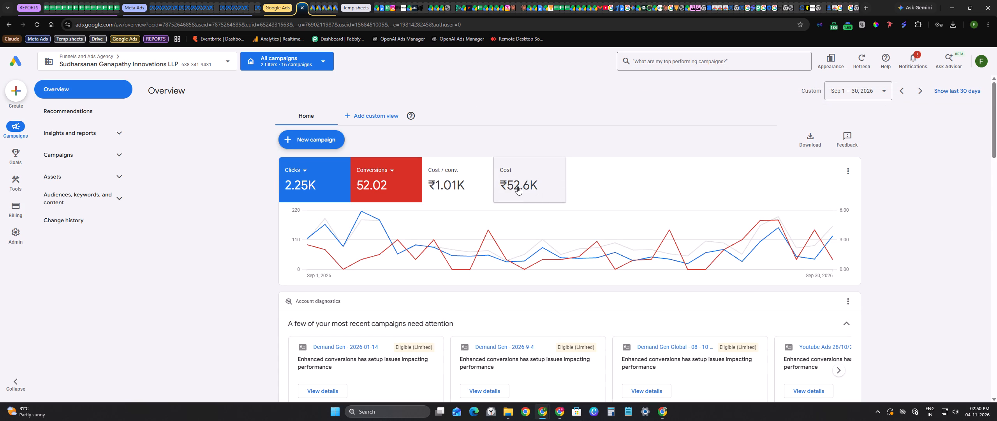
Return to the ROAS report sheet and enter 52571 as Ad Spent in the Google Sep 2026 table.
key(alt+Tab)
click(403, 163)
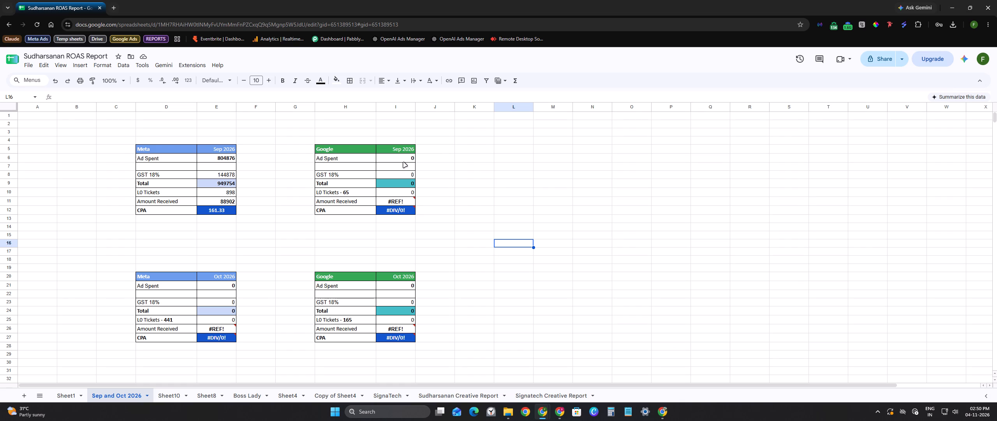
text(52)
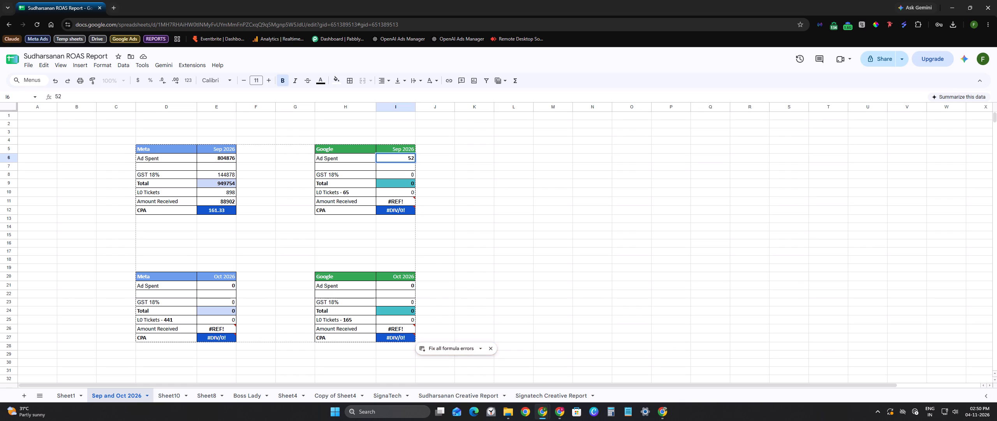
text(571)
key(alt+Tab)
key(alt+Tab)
Copy the Meta Sep 2026 rows from Ad Spent to CPA (D6:E12) over the same rows of the Google Sep 2026 table.
drag(160, 159, 220, 208)
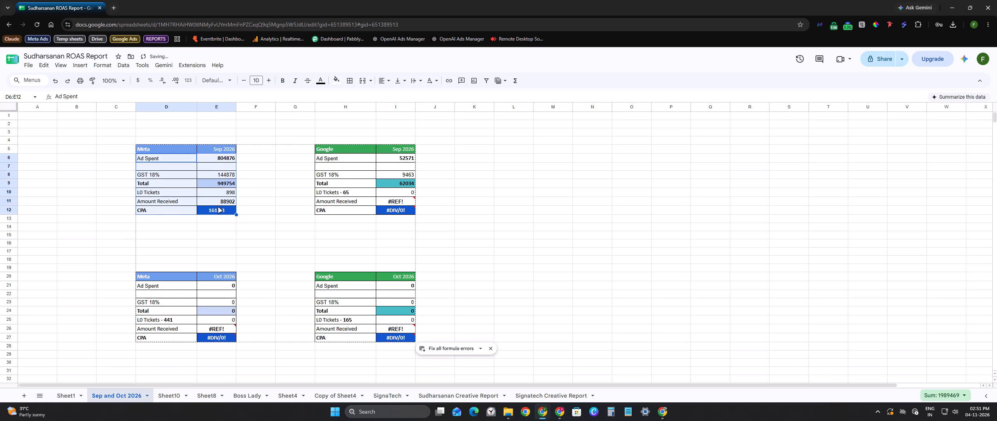
key(ctrl+c)
drag(353, 161, 398, 213)
key(ctrl+v)
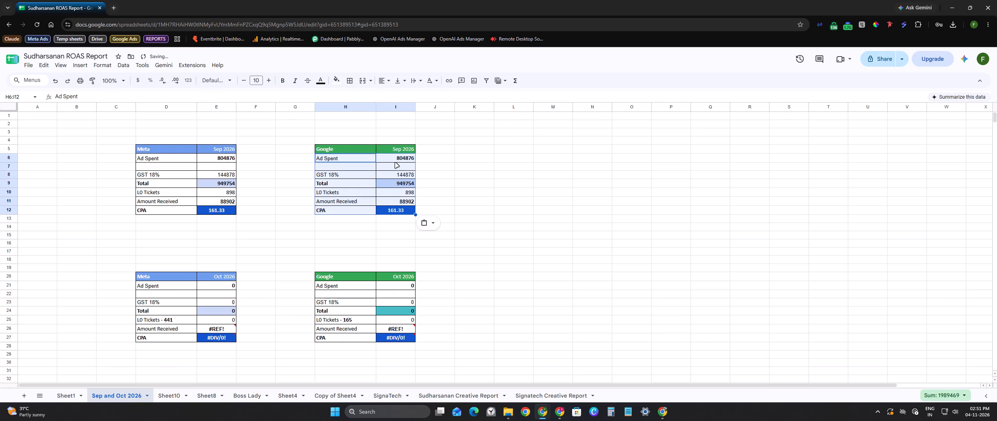
Recheck the September cost in Google Ads and set Ad Spent in the Google Sep 2026 table to 52571.
double_click(397, 157)
click(446, 166)
double_click(391, 156)
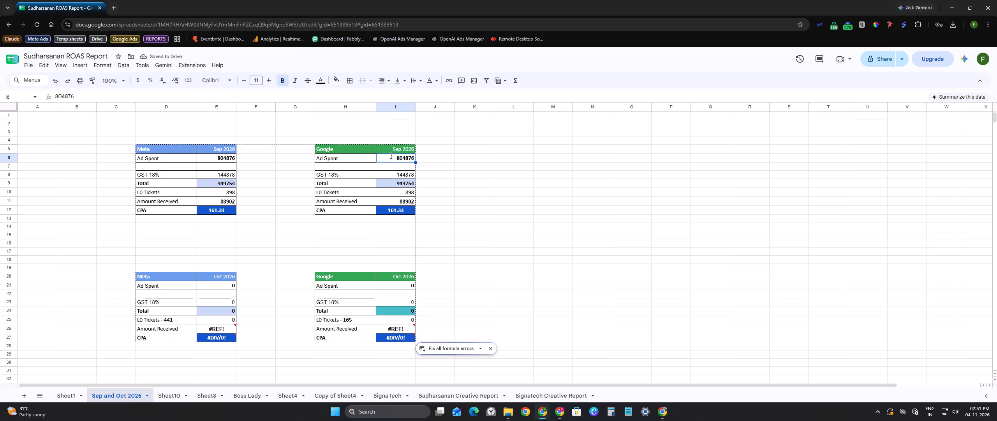
click(454, 165)
click(399, 155)
key(alt+Tab)
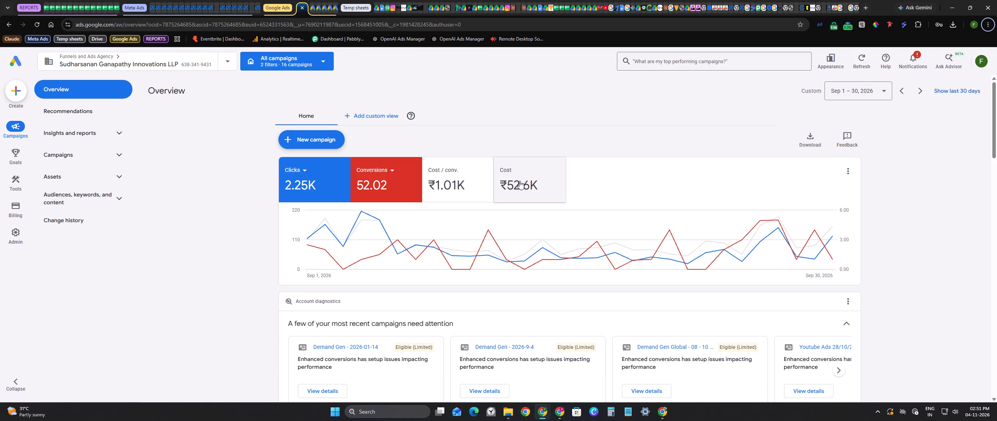
key(alt+Tab)
text(52)
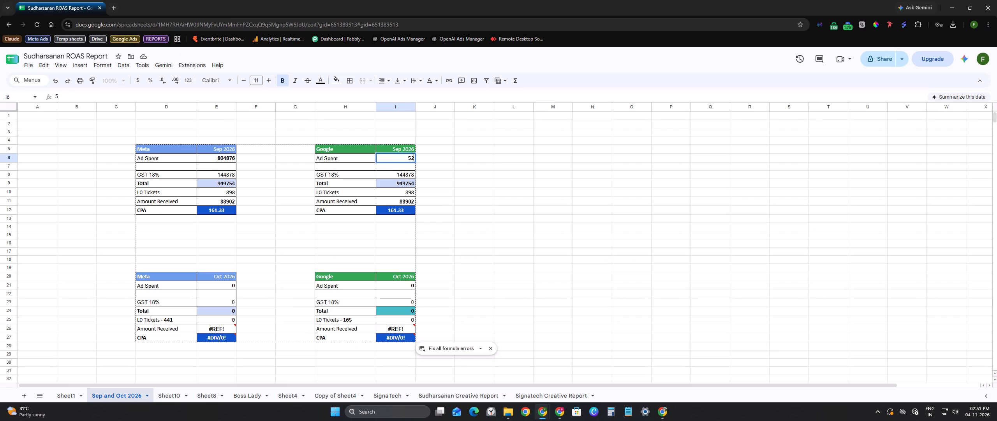
text(571)
key(Tab)
click(411, 185)
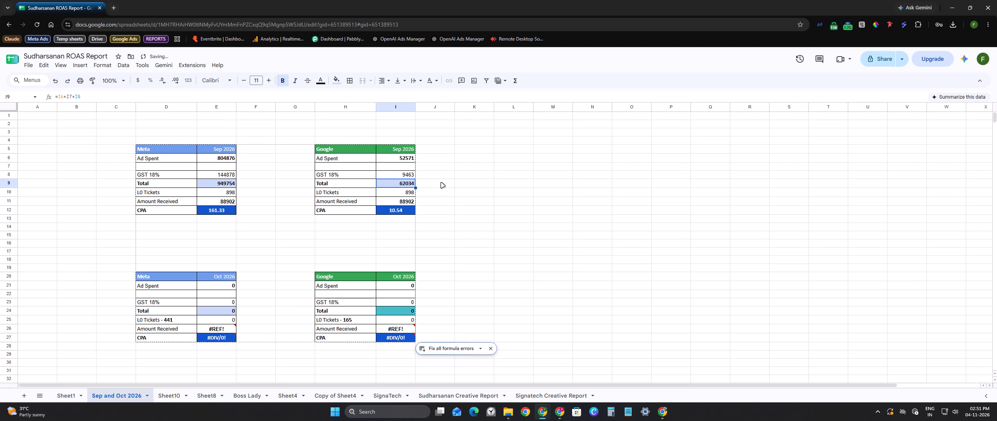
click(441, 183)
Set L0 Tickets in the Google Sep 2026 table to 65.
click(402, 192)
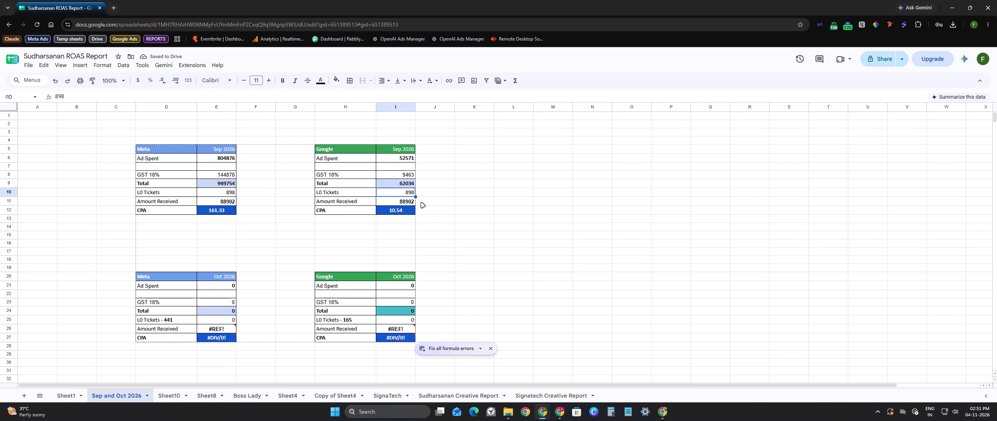
key(alt+Tab)
key(alt+Tab)
key(6)
key(5)
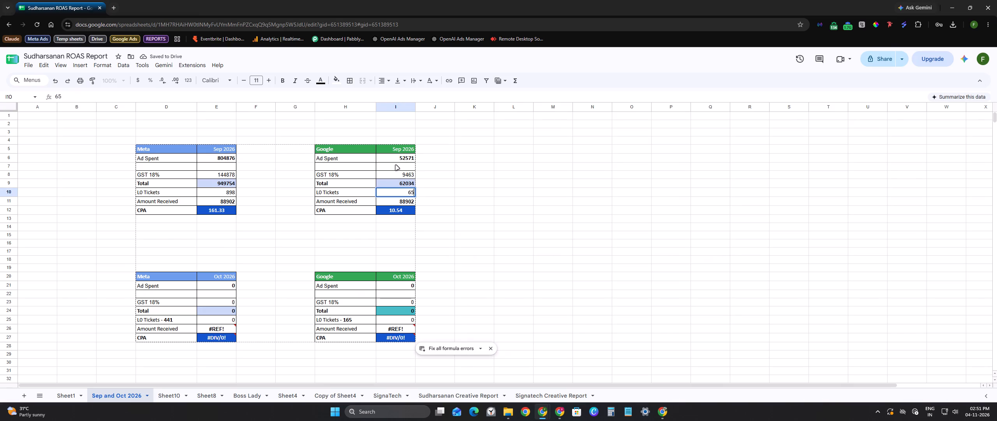
key(Tab)
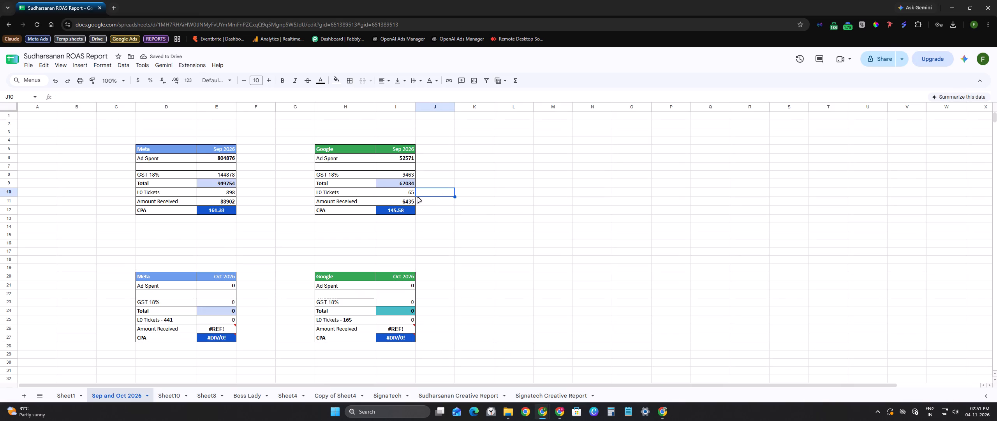
Replace the CPA formula in the Meta Sep 2026 table with =E9/E10, dividing Total by L0 Tickets.
double_click(218, 214)
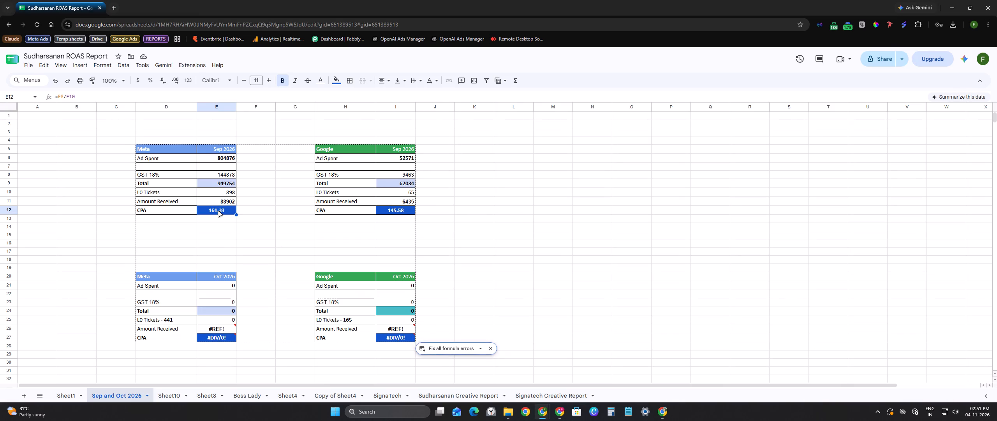
double_click(219, 211)
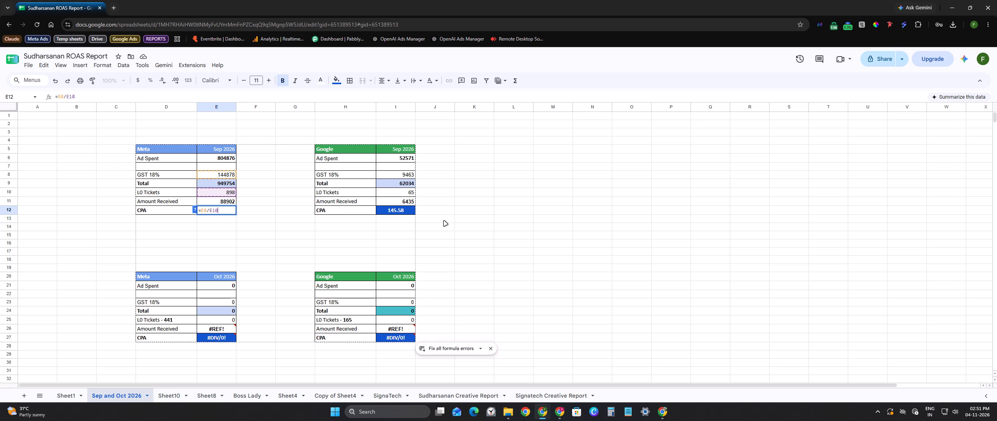
click(254, 202)
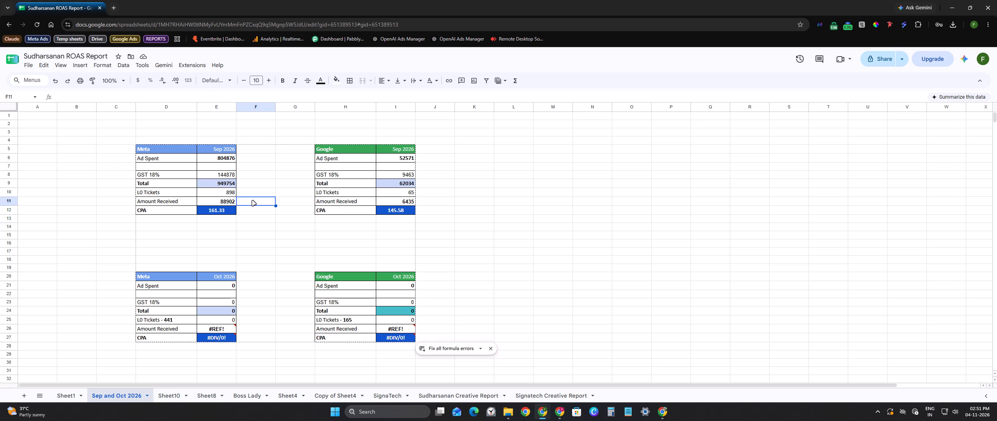
double_click(210, 208)
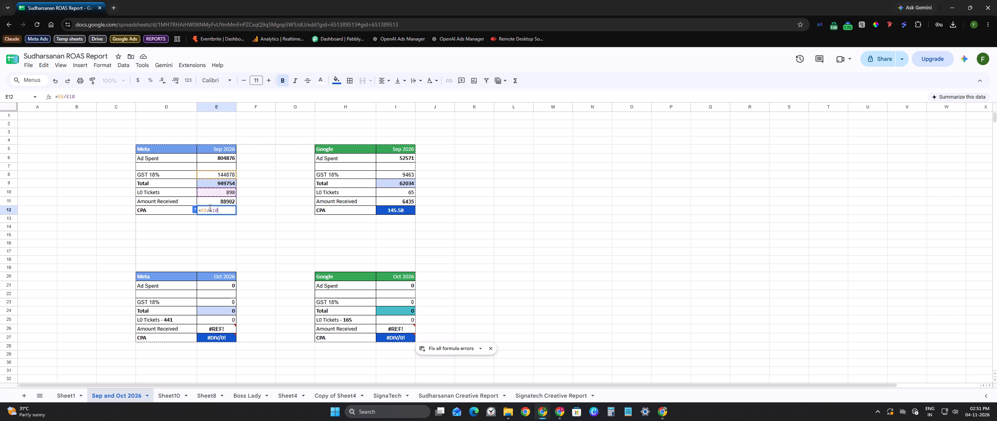
key(BackSpace)
key(BackSpace)
key(BackSpace)
key(BackSpace)
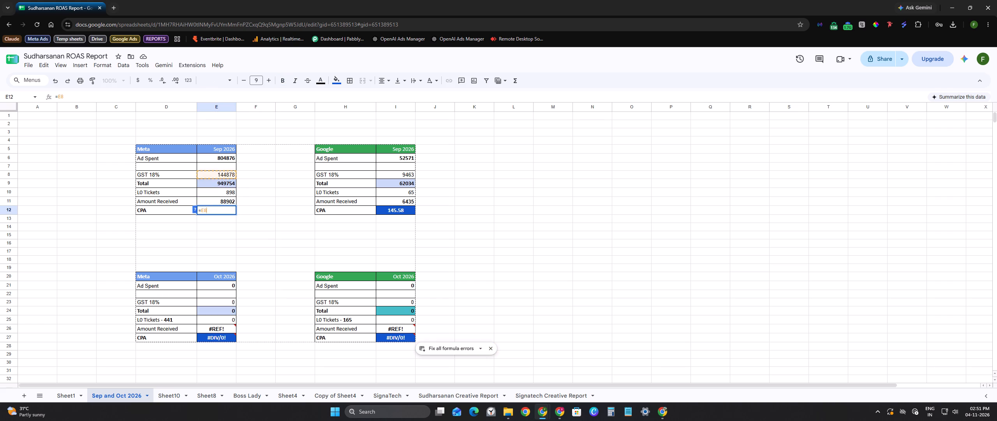
key(BackSpace)
key(BackSpace)
click(225, 181)
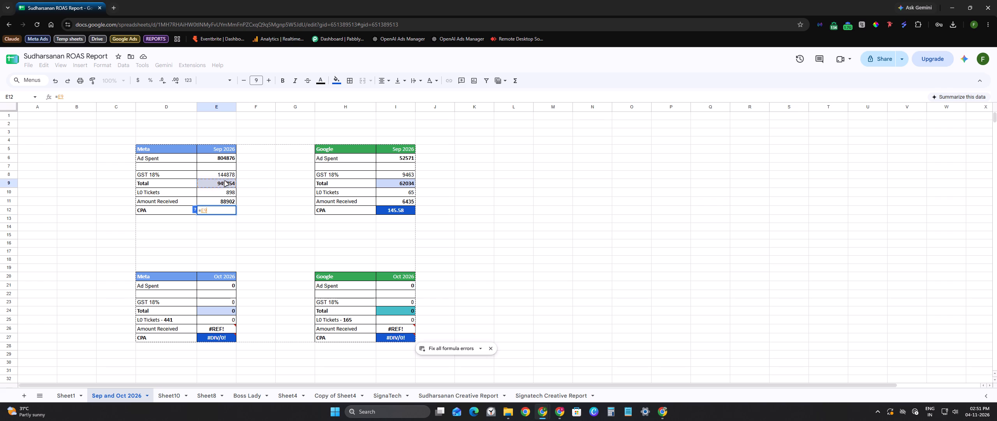
key(slash)
click(224, 191)
key(Tab)
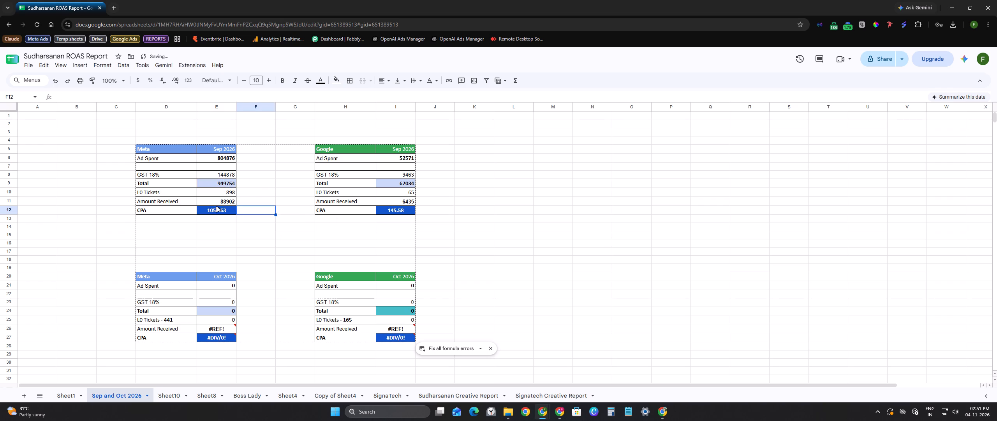
Copy the CPA formula from the Meta Sep 2026 table into the CPA cell of the Google Sep 2026 table.
click(217, 207)
key(ctrl+c)
click(403, 211)
key(ctrl+v)
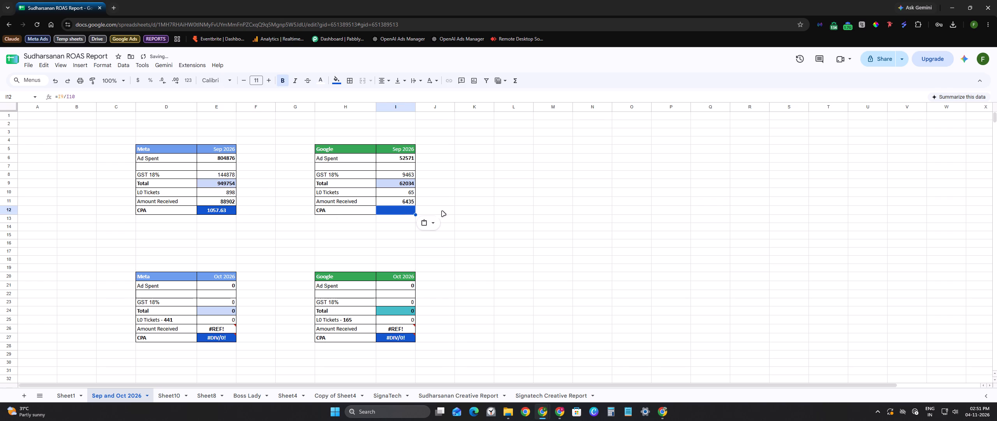
click(543, 202)
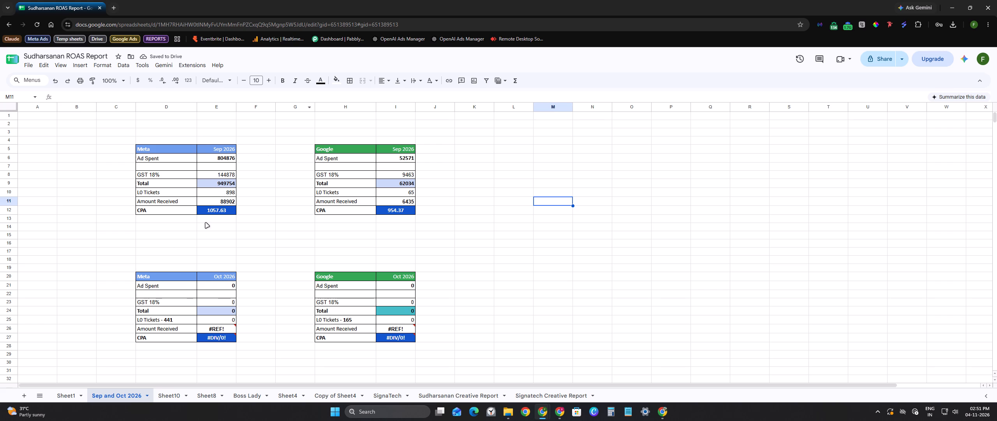
Switch to the Workshop Registrations spreadsheet and select the full rows from 10/01/2026 to the end of the 7-OCT-2026 sheet.
key(alt+Tab)
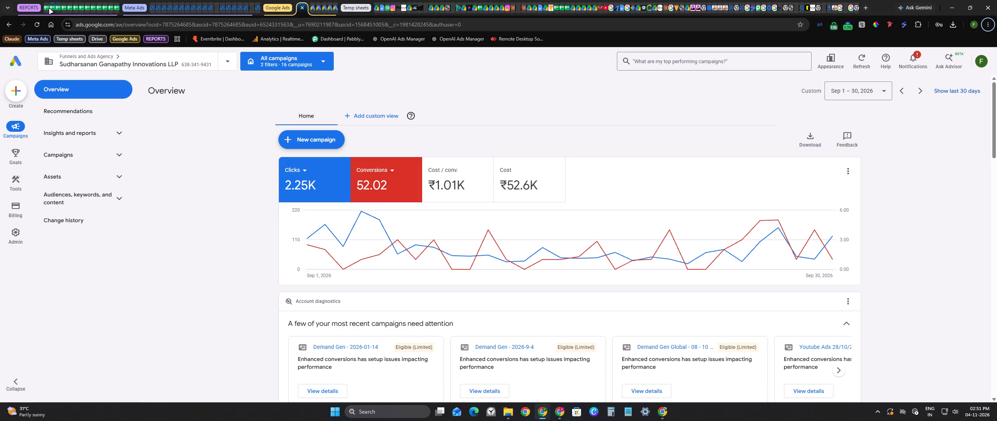
click(71, 9)
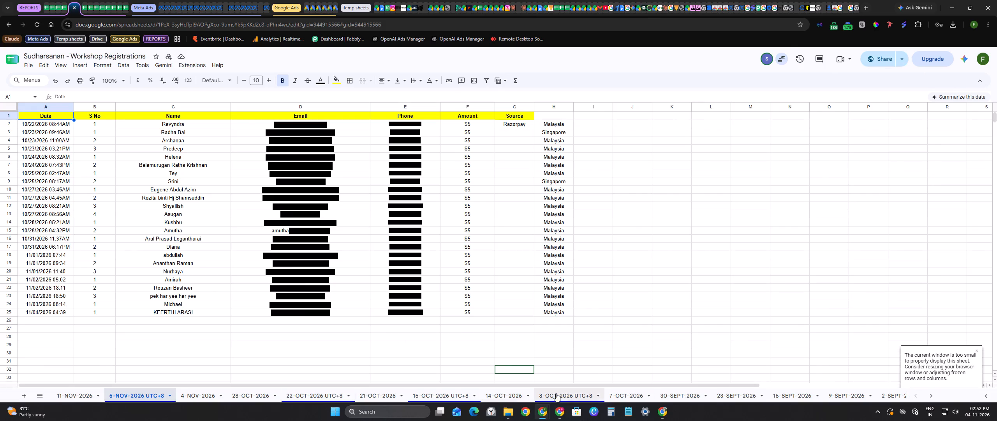
scroll(700, 393, down, 4)
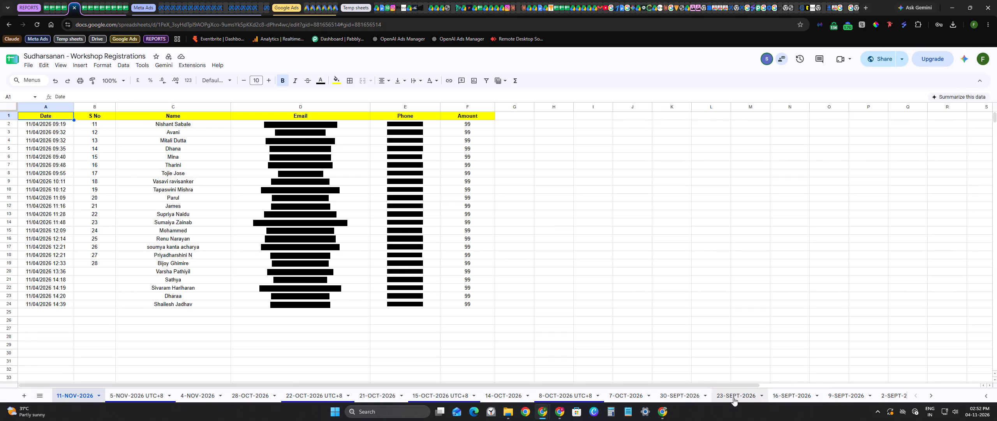
click(629, 396)
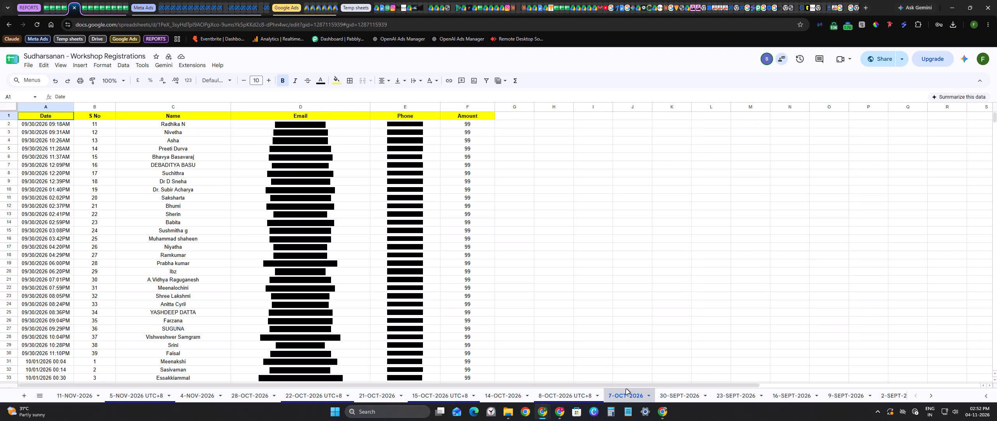
scroll(130, 244, down, 2)
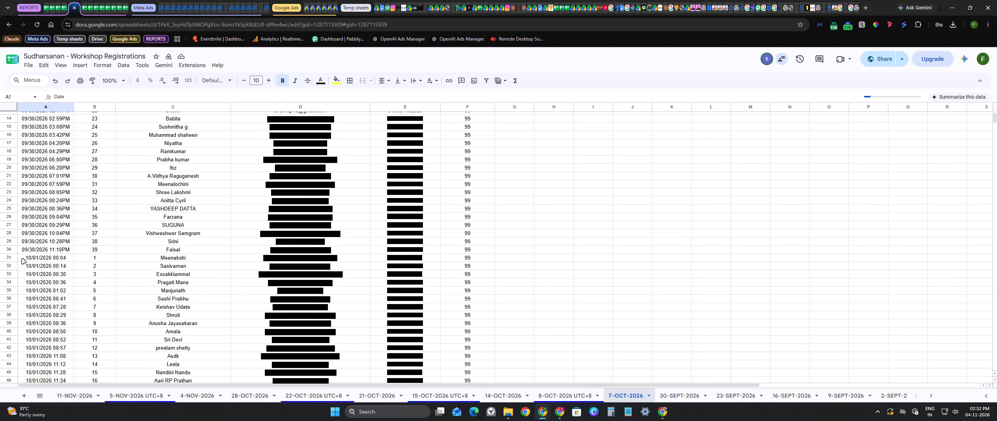
drag(9, 258, 28, 264)
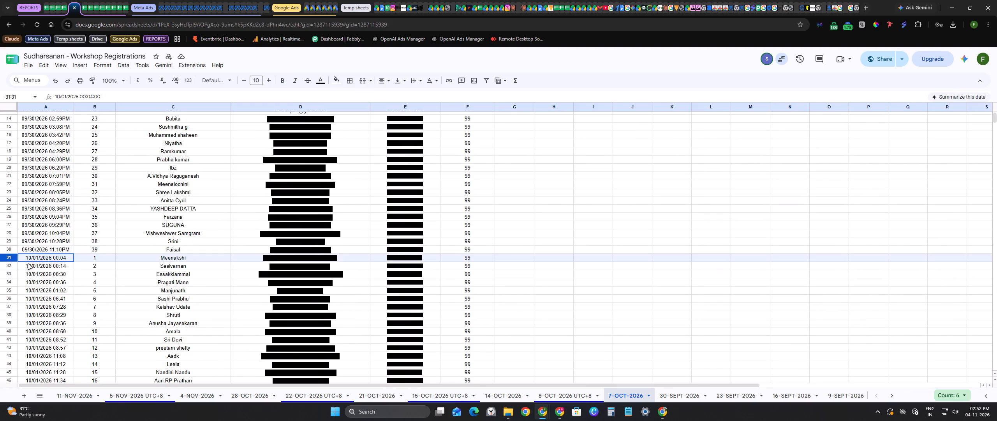
drag(28, 264, 0, 406)
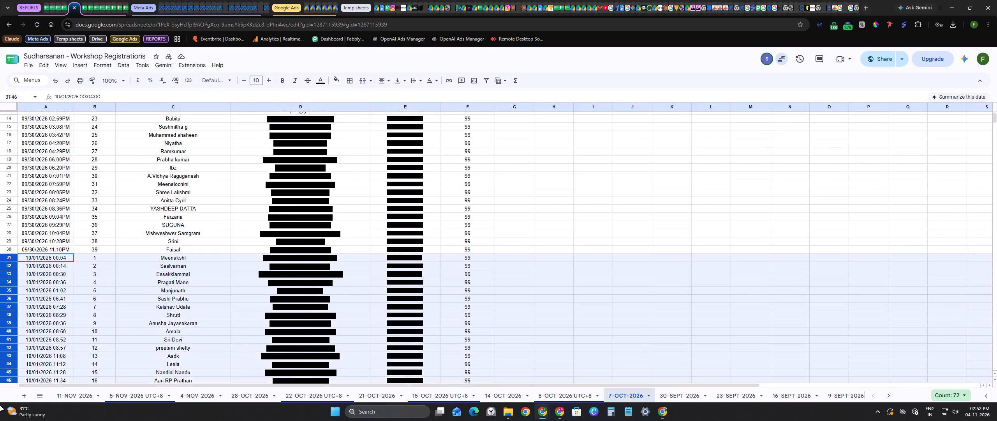
drag(0, 406, 0, 420)
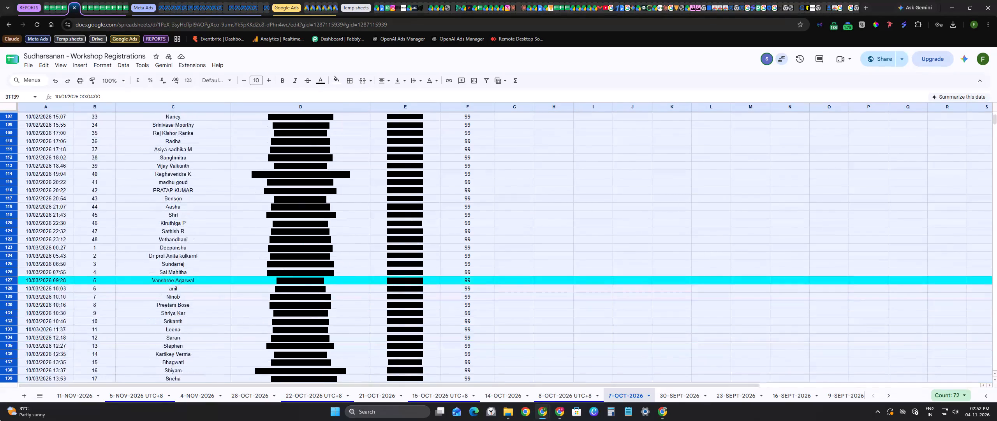
drag(0, 420, 12, 410)
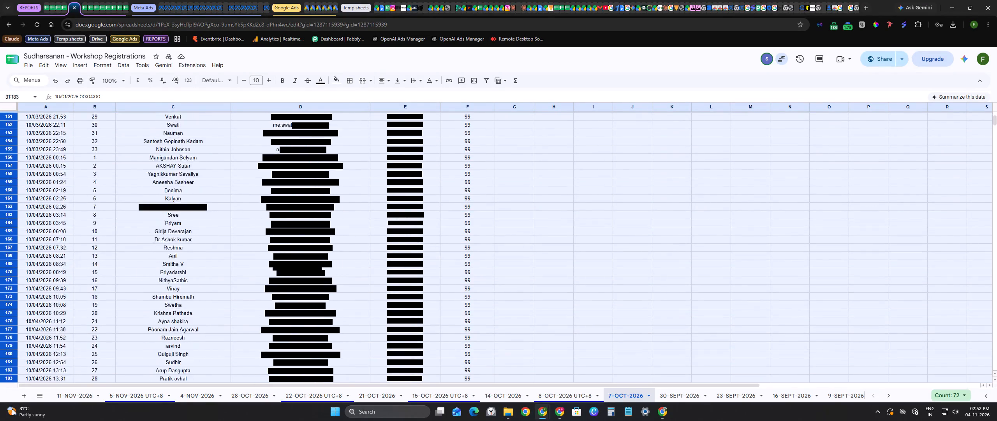
drag(12, 410, 11, 361)
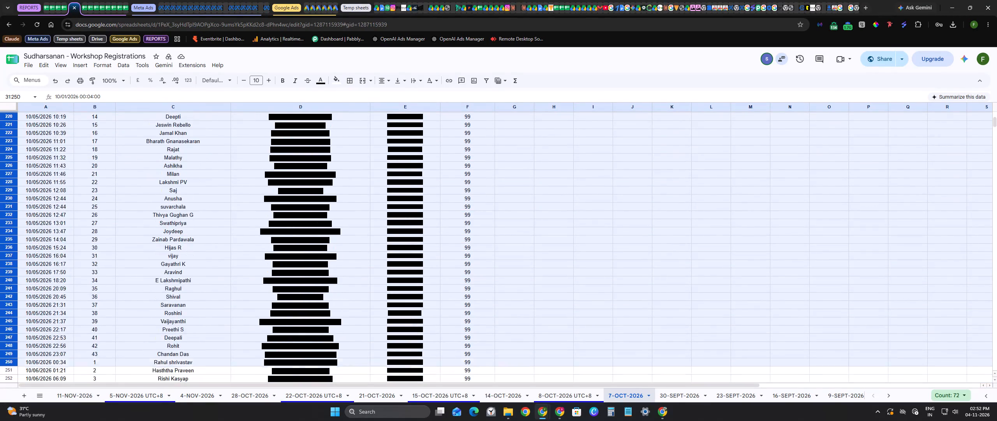
drag(11, 361, 23, 316)
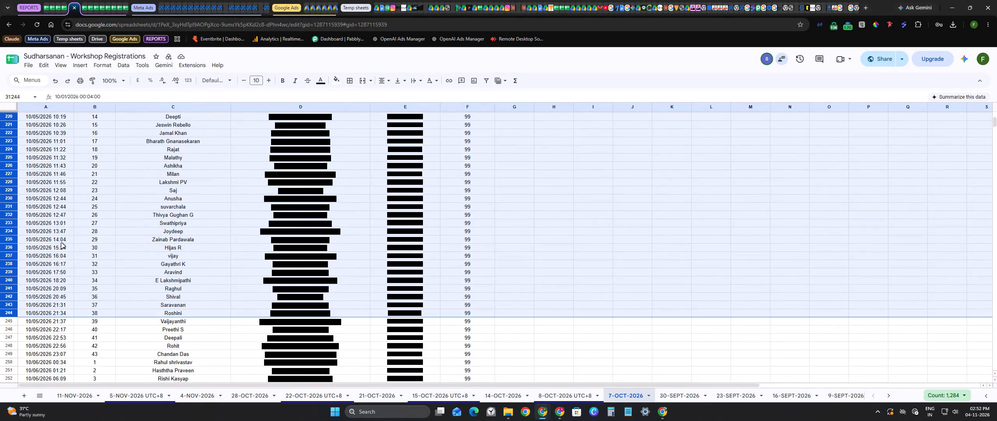
key(ctrl+shift+Down)
scroll(23, 207, down, 3)
scroll(110, 164, up, 15)
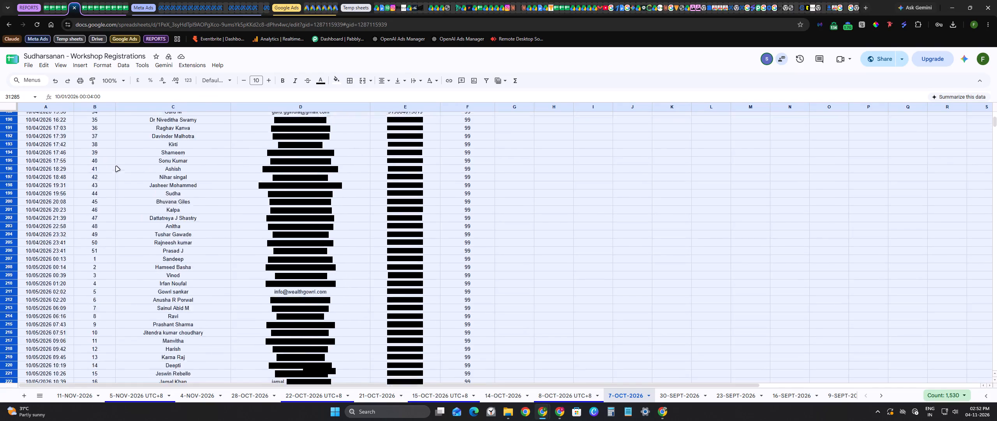
scroll(116, 166, up, 13)
scroll(117, 166, up, 12)
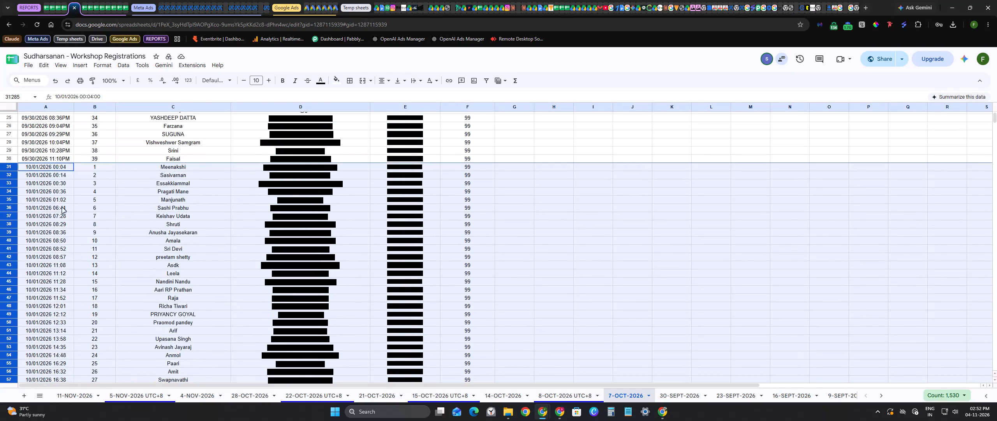
Count the Date column entries on the 7-OCT-2026 sheet from the first 10/01/2026 registration to the last one.
click(49, 219)
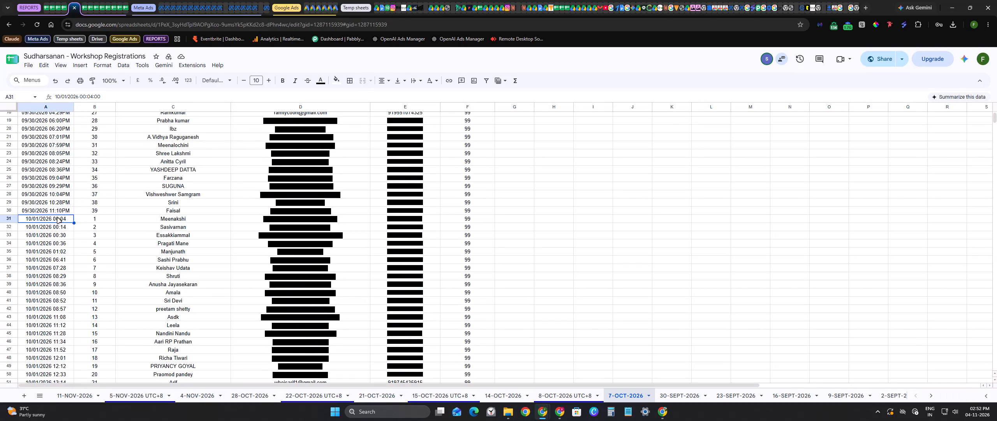
key(ctrl+shift+Down)
key(ctrl+shift+Left)
scroll(490, 318, up, 1)
scroll(371, 142, up, 9)
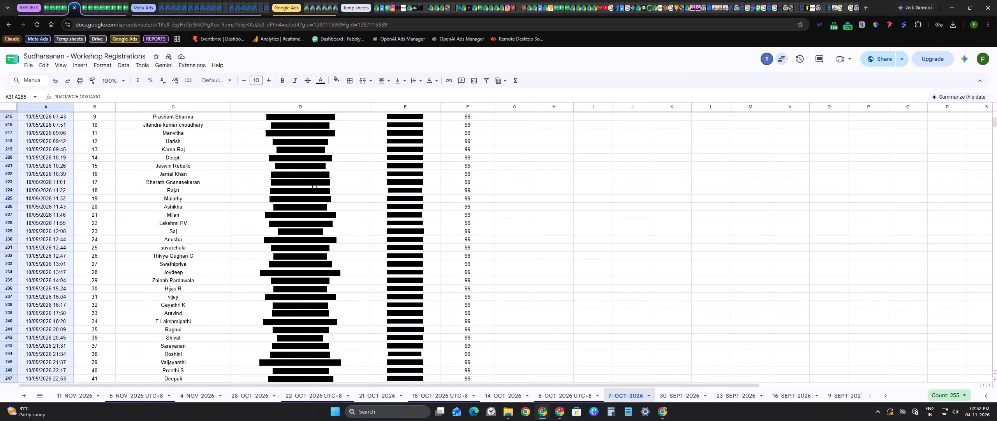
scroll(313, 184, up, 4)
scroll(249, 68, up, 20)
scroll(249, 68, up, 10)
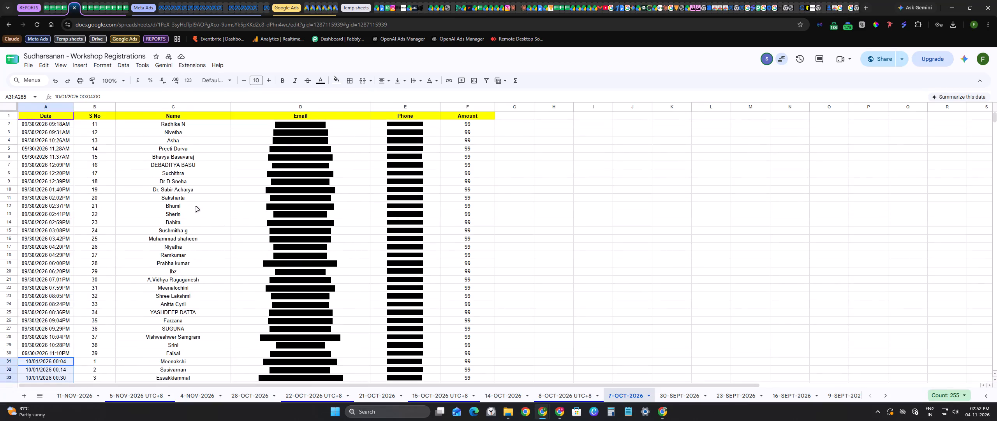
scroll(196, 207, down, 11)
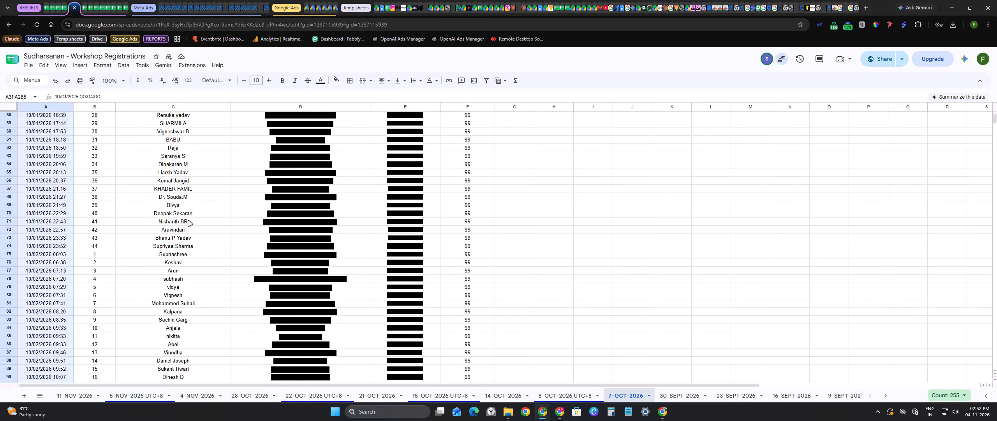
scroll(188, 221, down, 20)
scroll(188, 221, down, 17)
scroll(188, 221, up, 5)
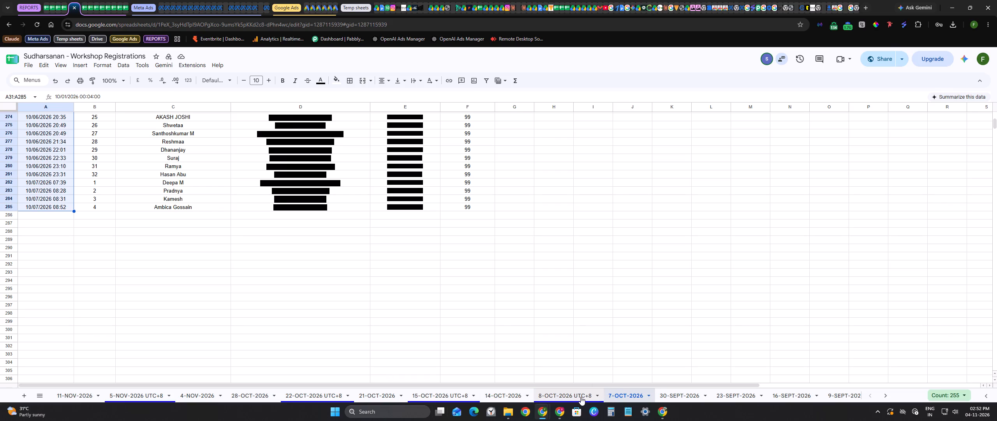
Count all registrations in the Date column of the 14-OCT-2026 sheet.
click(504, 396)
click(48, 125)
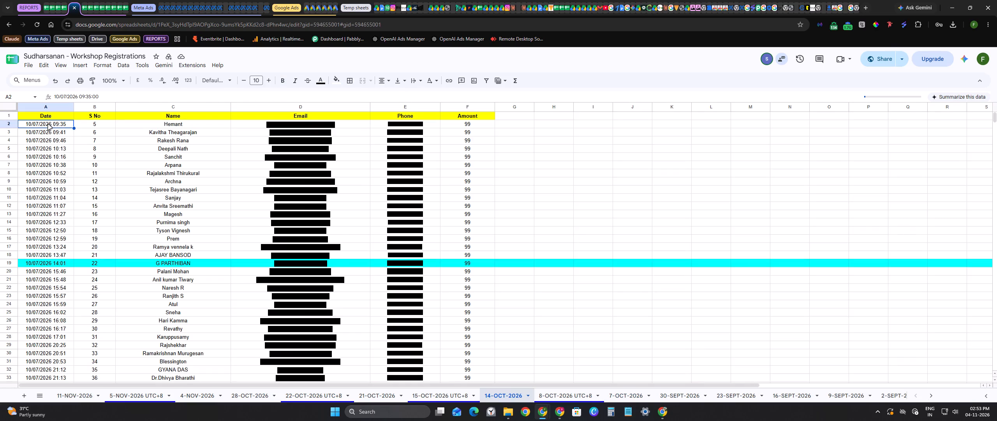
key(ctrl+shift+Down)
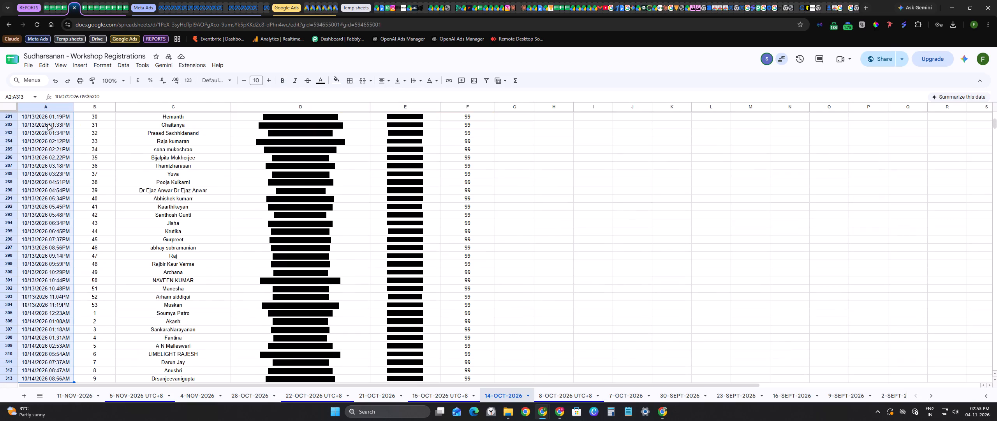
scroll(0, 140, down, 4)
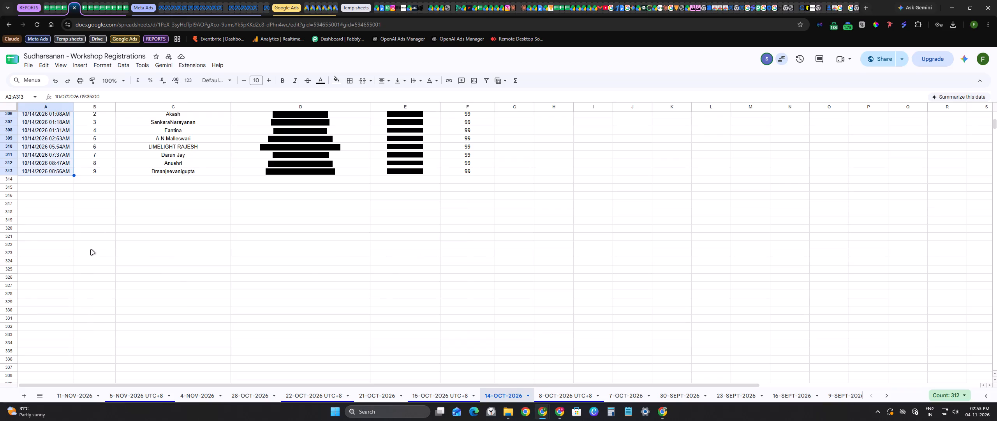
scroll(91, 250, up, 6)
scroll(91, 250, down, 5)
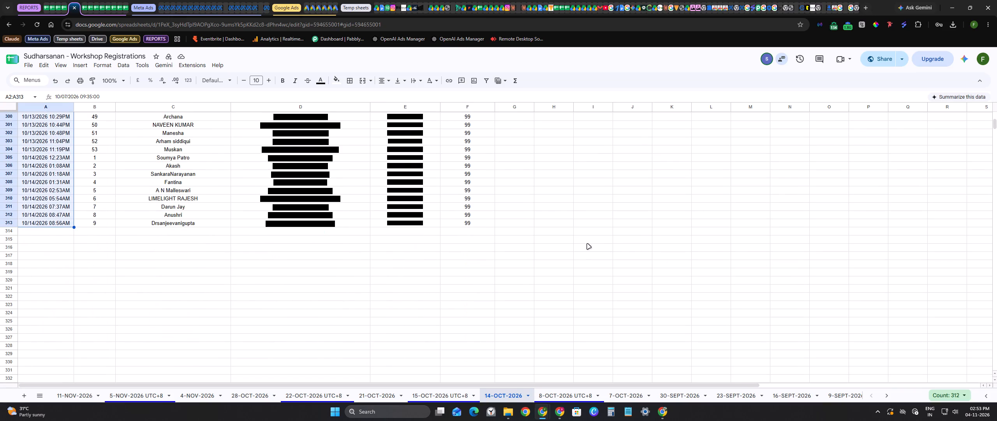
Open the 21-OCT-2026 registrations sheet and reload the page to load its data.
click(389, 394)
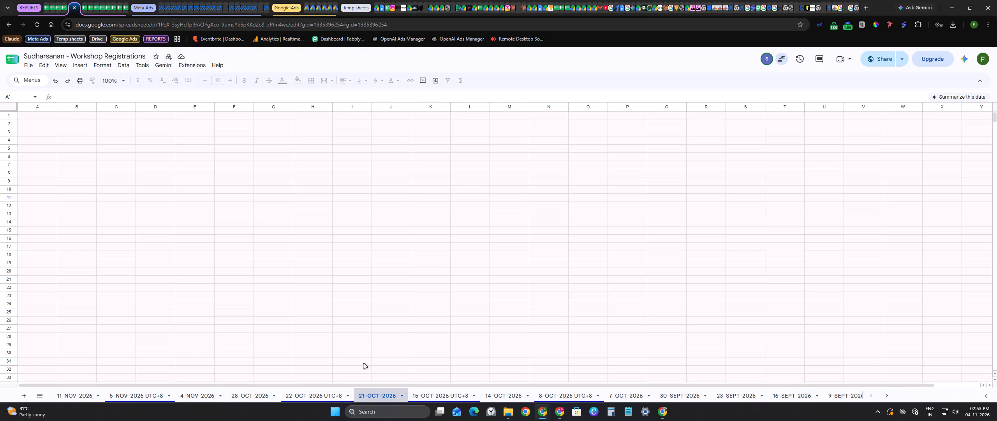
scroll(45, 299, up, 10)
click(243, 397)
click(381, 400)
scroll(113, 221, up, 4)
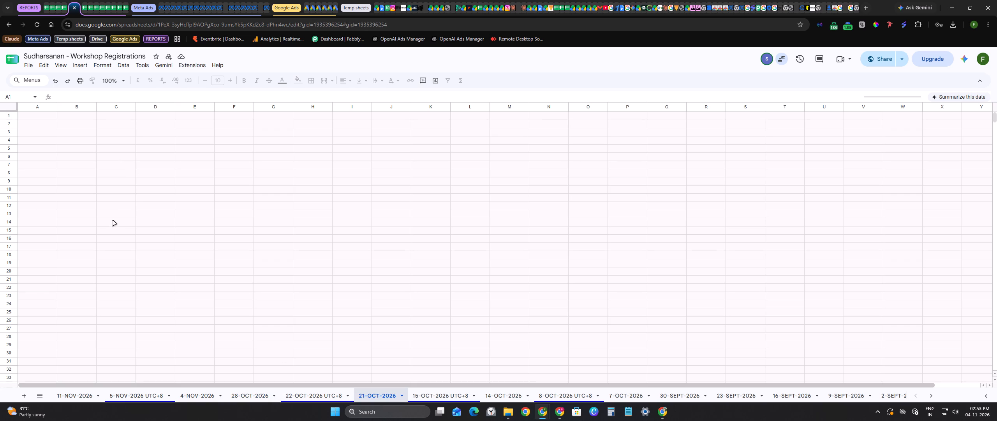
scroll(113, 221, up, 4)
click(36, 23)
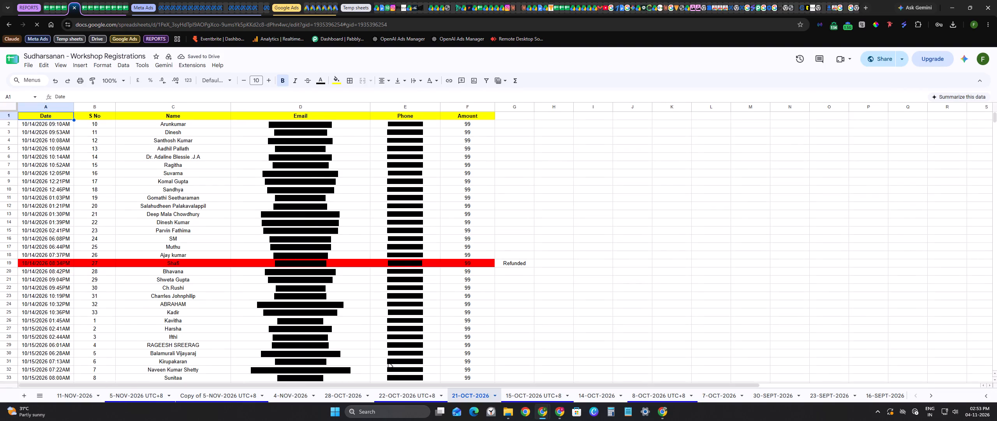
Count all registrations in the Date column of the 21-OCT-2026 sheet.
click(57, 125)
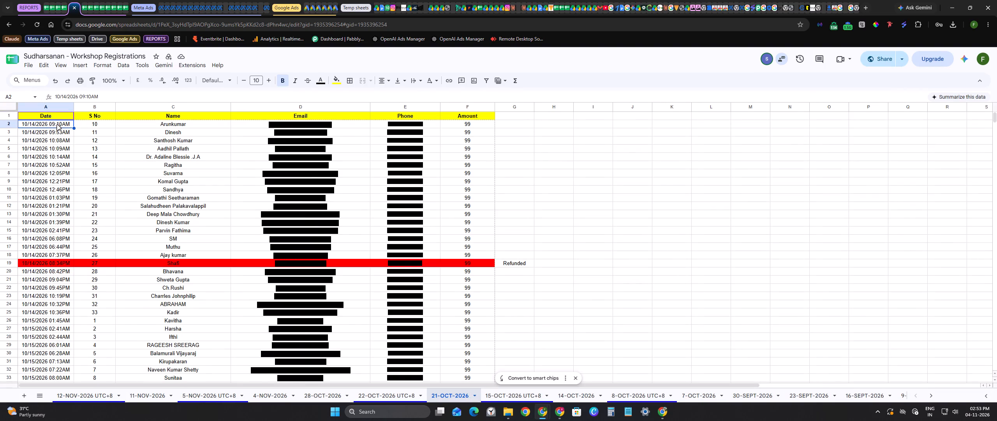
key(ctrl+shift+Down)
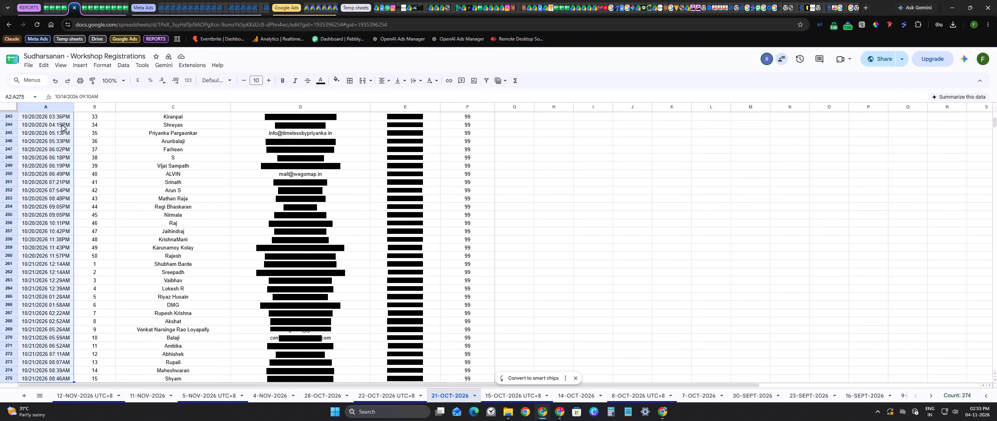
scroll(67, 143, down, 5)
scroll(186, 235, up, 20)
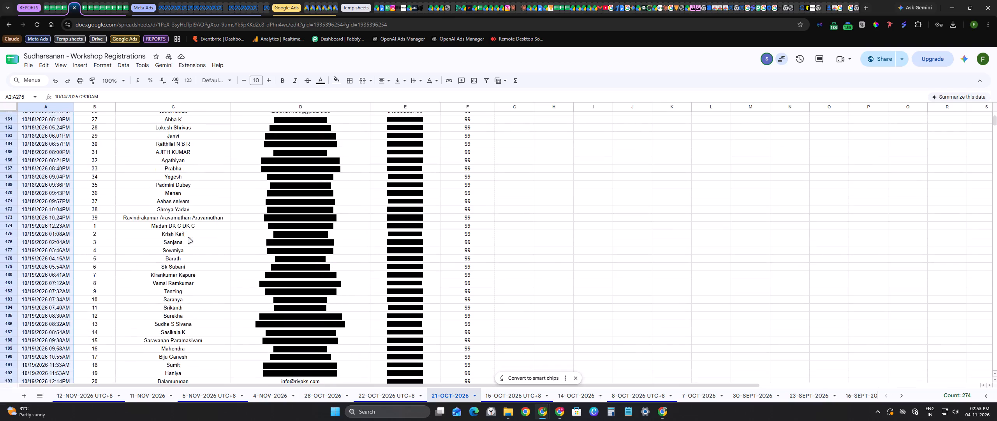
scroll(188, 238, up, 4)
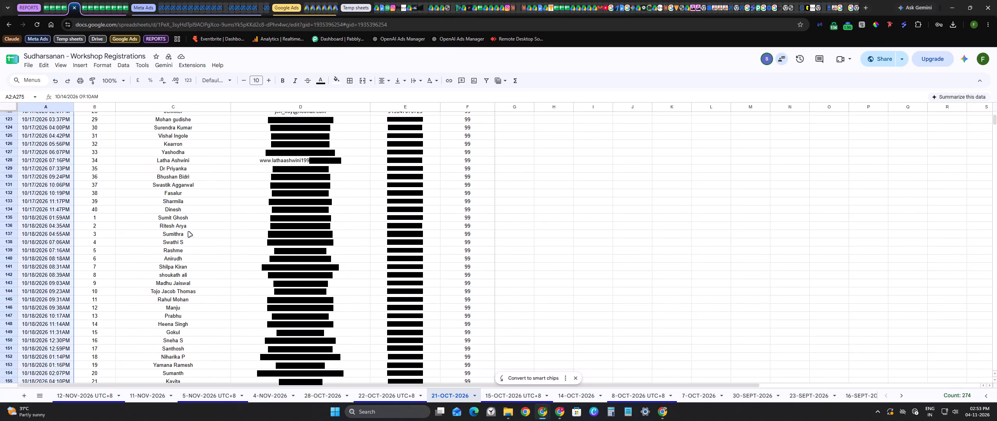
Count all registrations in the Date column of the 28-OCT-2026 sheet.
click(319, 394)
click(52, 127)
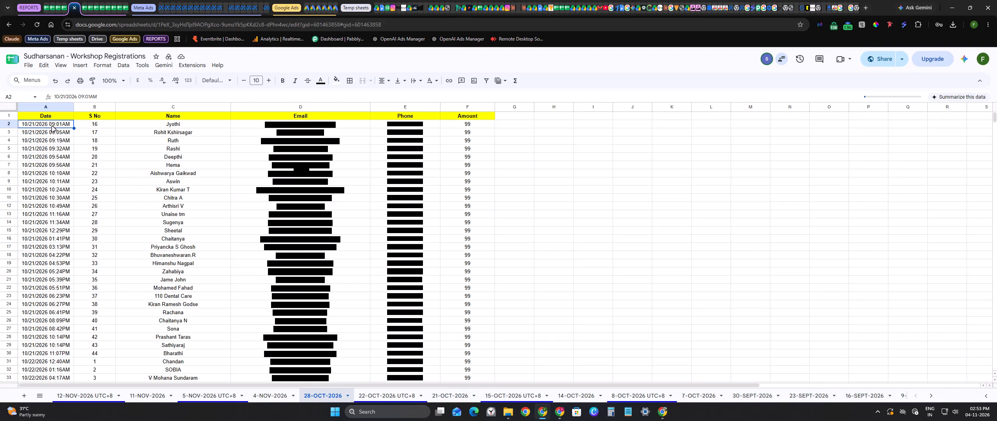
key(ctrl+shift+Down)
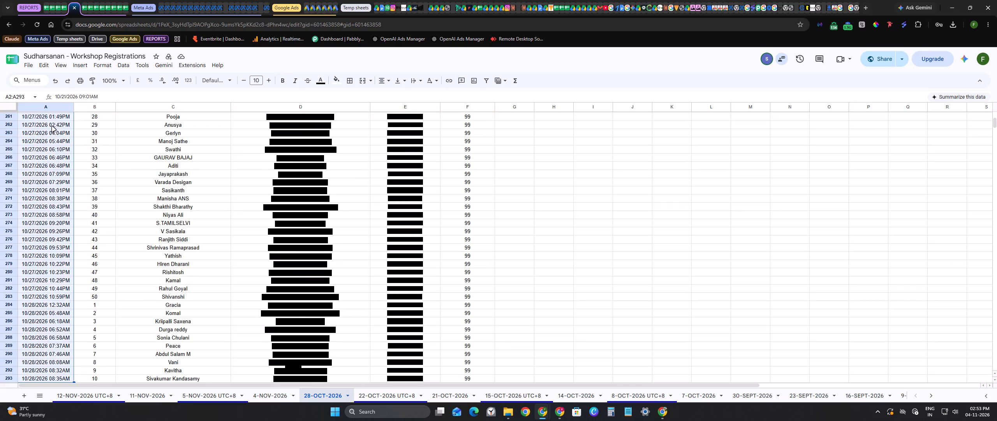
scroll(60, 194, down, 2)
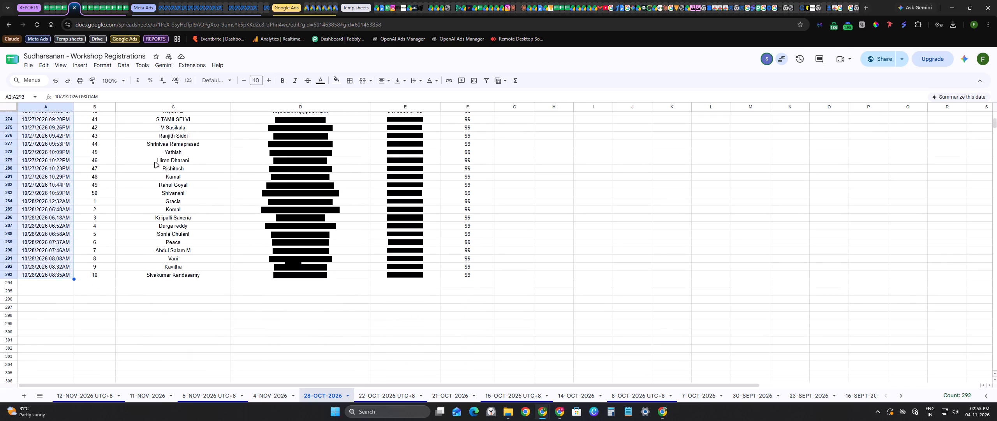
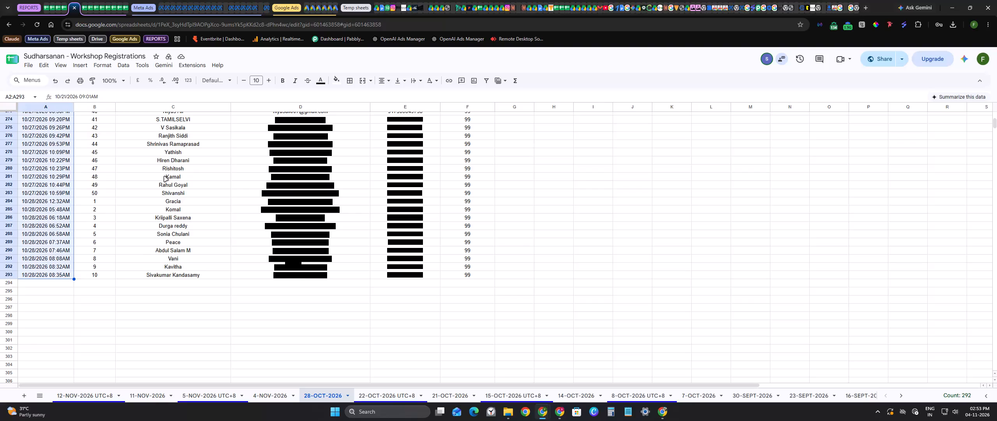
Count the October registrations in the Date column of the 4-NOV-2026 sheet, from row 2 through the last 10/31/2026 entry.
click(272, 394)
drag(37, 125, 41, 140)
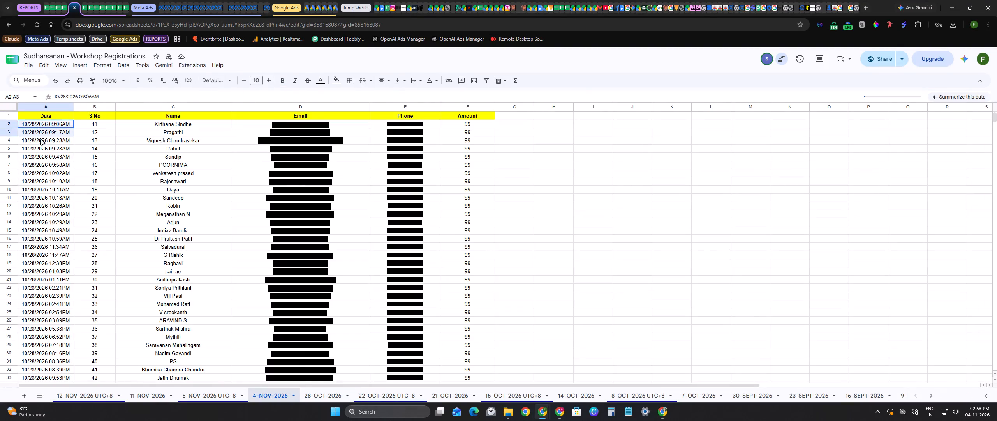
drag(41, 140, 50, 420)
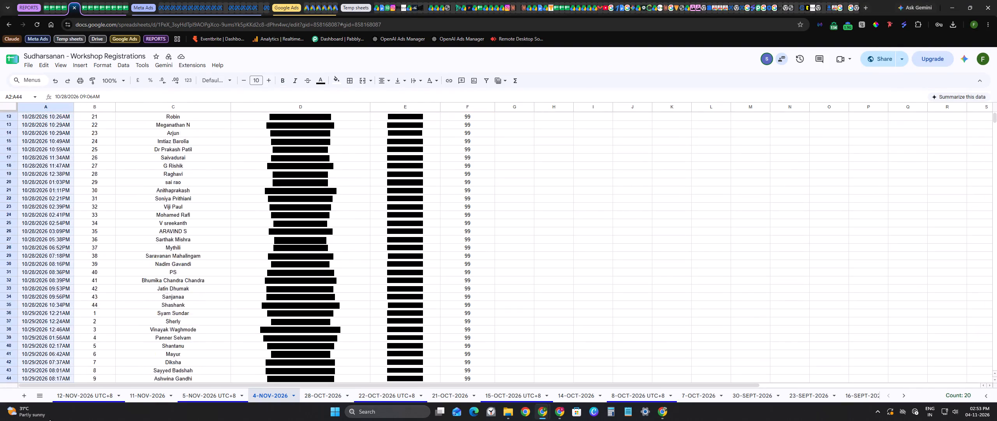
drag(50, 420, 65, 420)
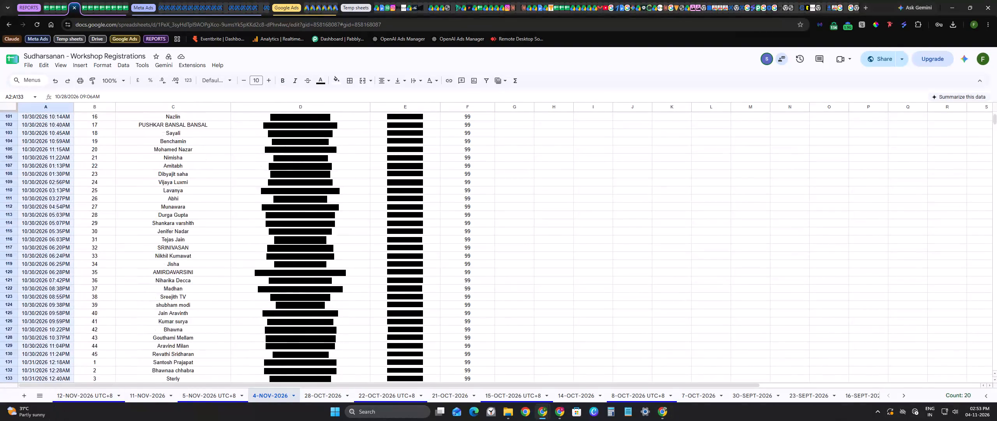
drag(65, 420, 74, 281)
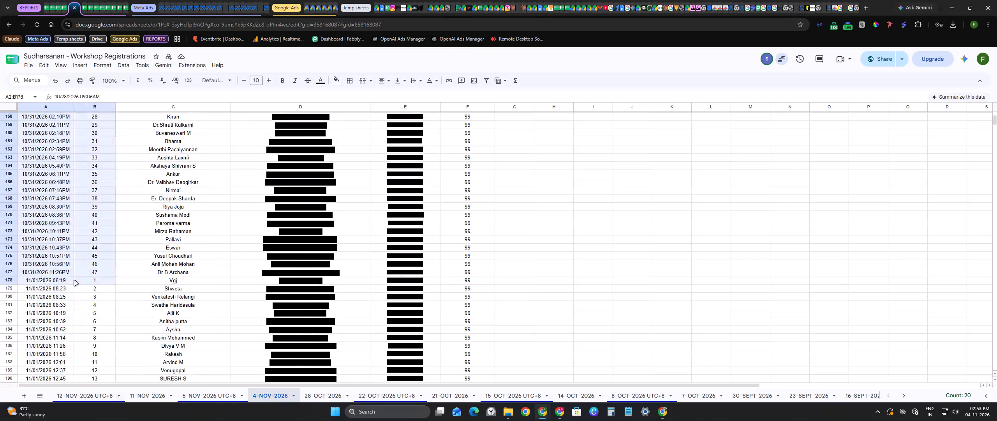
drag(74, 281, 55, 274)
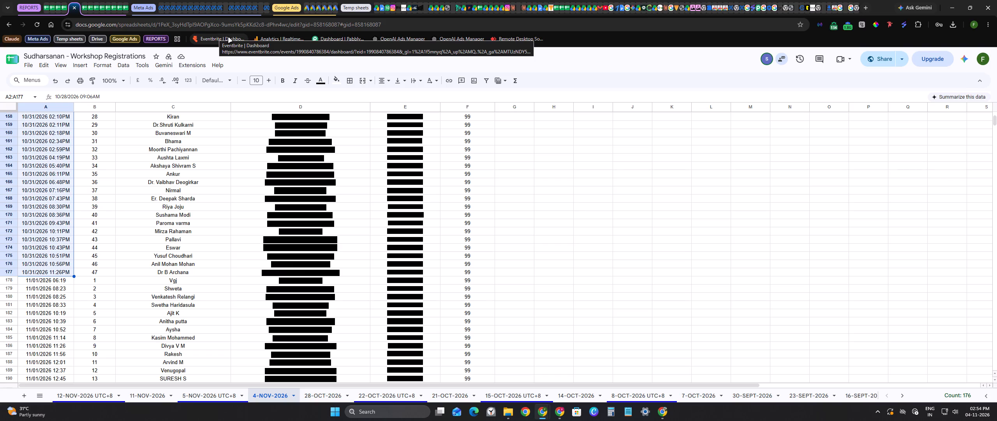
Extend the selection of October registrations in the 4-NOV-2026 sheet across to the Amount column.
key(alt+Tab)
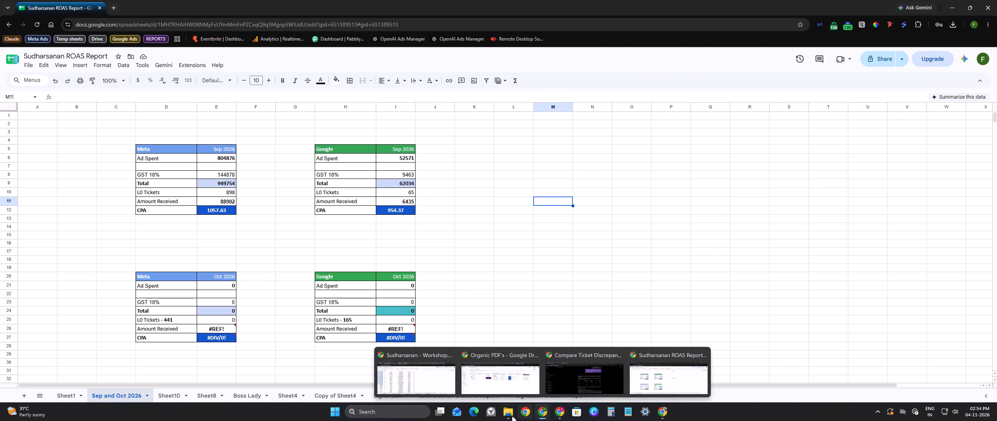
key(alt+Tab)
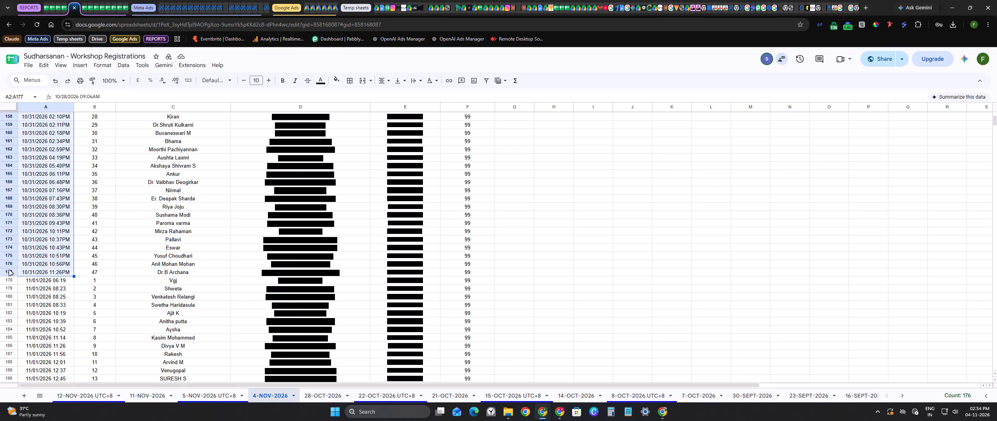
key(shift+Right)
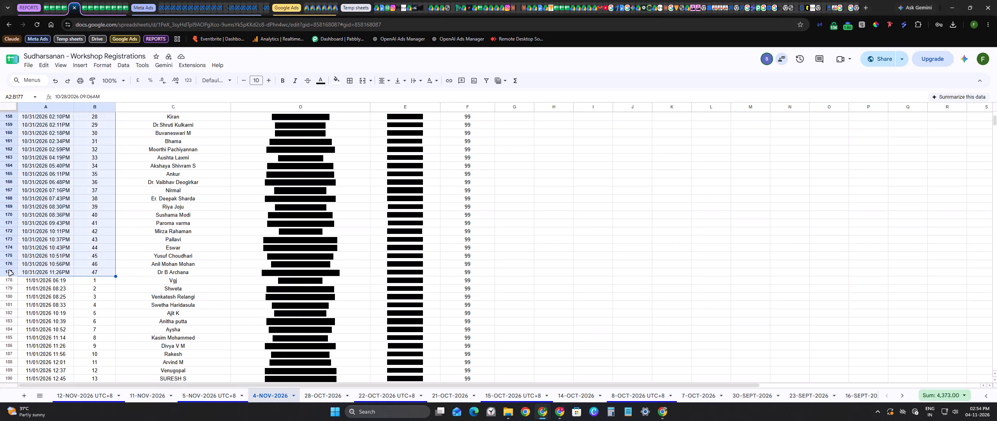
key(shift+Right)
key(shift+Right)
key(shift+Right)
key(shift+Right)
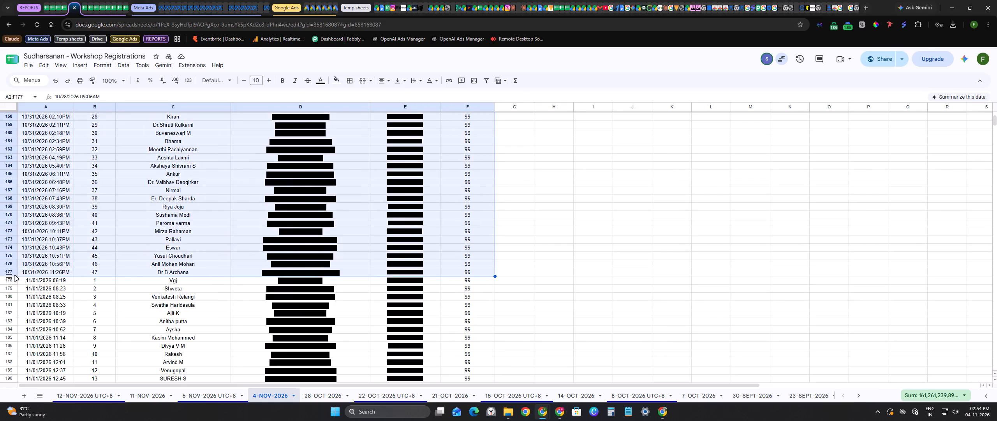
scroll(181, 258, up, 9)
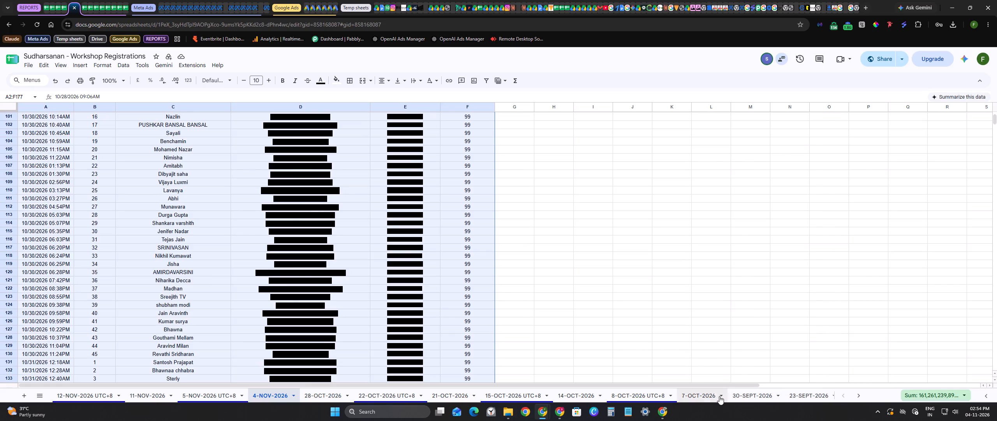
Copy all October rows of the 7-OCT-2026 sheet, from the first 10/01/2026 registration in row 31 to the last row.
click(709, 396)
scroll(85, 222, down, 12)
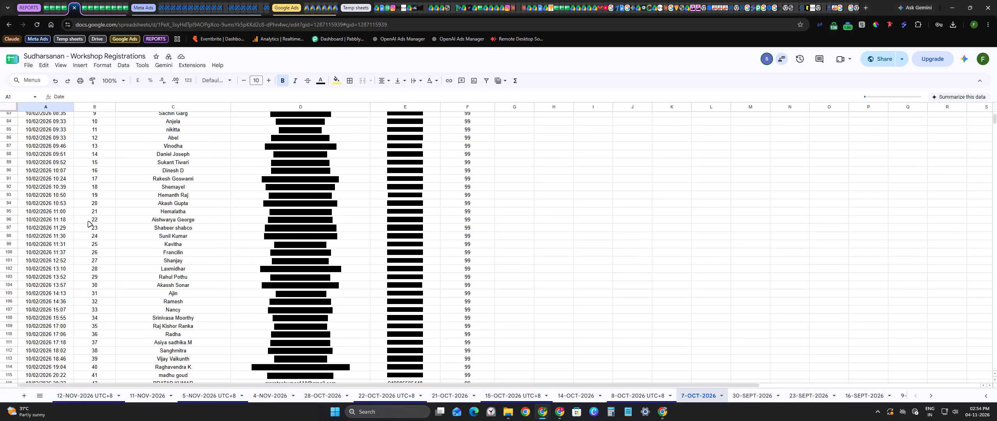
scroll(88, 222, down, 20)
scroll(92, 219, up, 15)
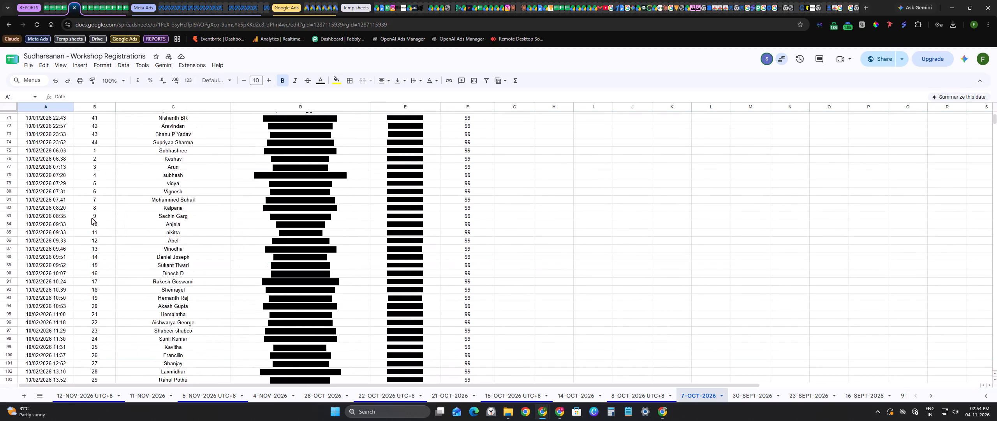
scroll(92, 219, up, 16)
scroll(56, 218, down, 1)
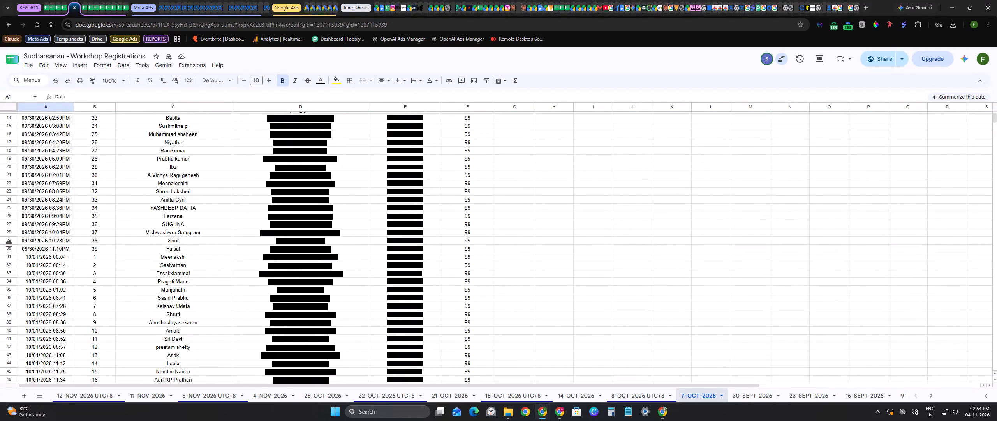
click(10, 258)
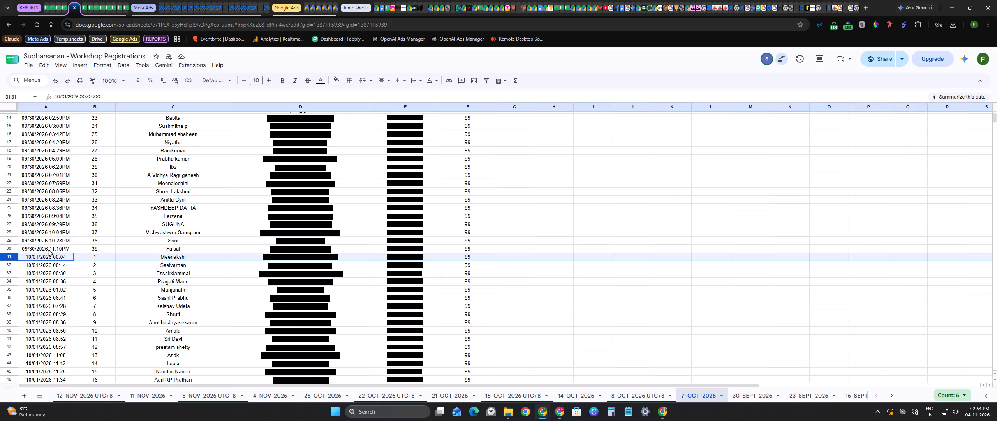
key(ctrl+shift+Down)
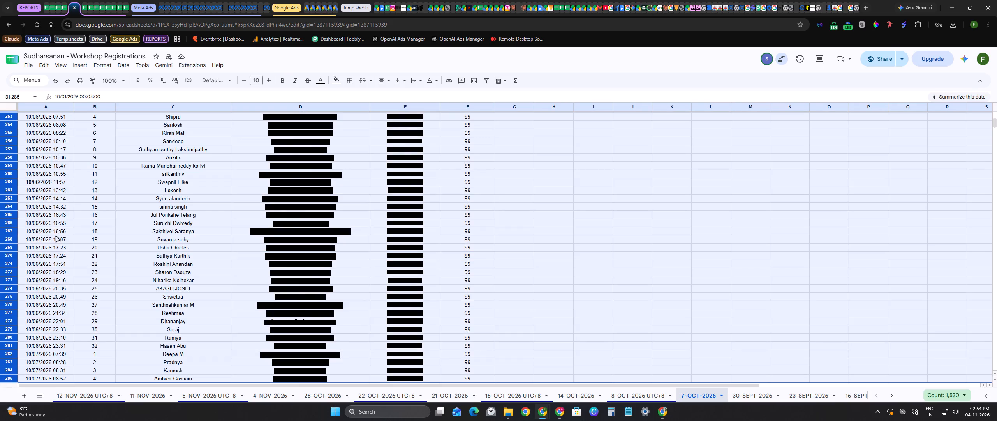
key(ctrl+c)
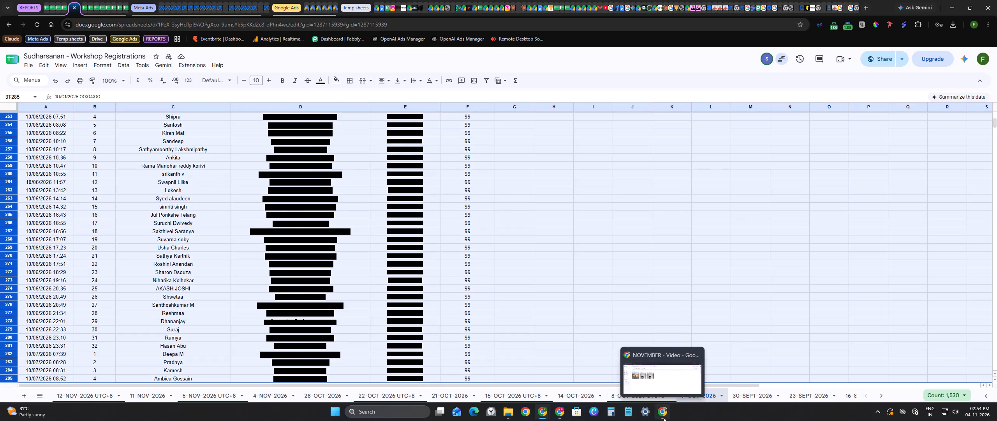
Open the Consolidated Tickets spreadsheet in a new browser tab beside the Sudharsanan ROAS Report.
key(alt+Tab)
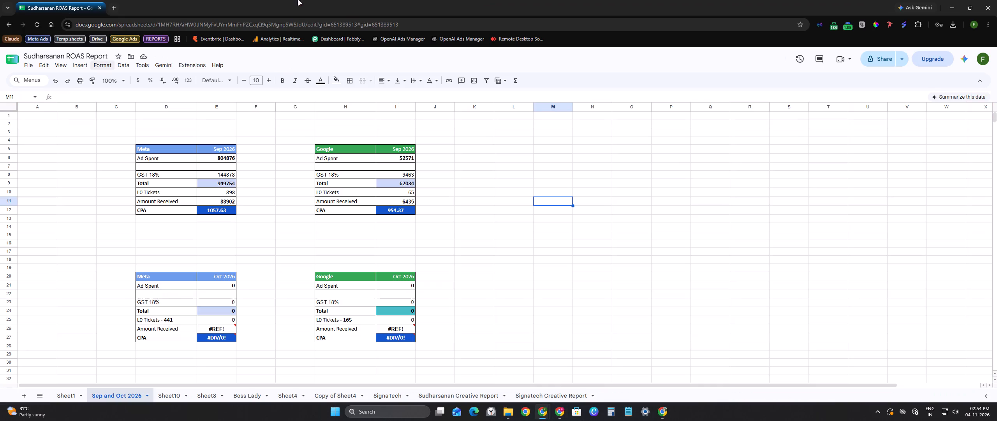
key(alt+Tab)
key(alt+Tab)
key(alt+Tab)
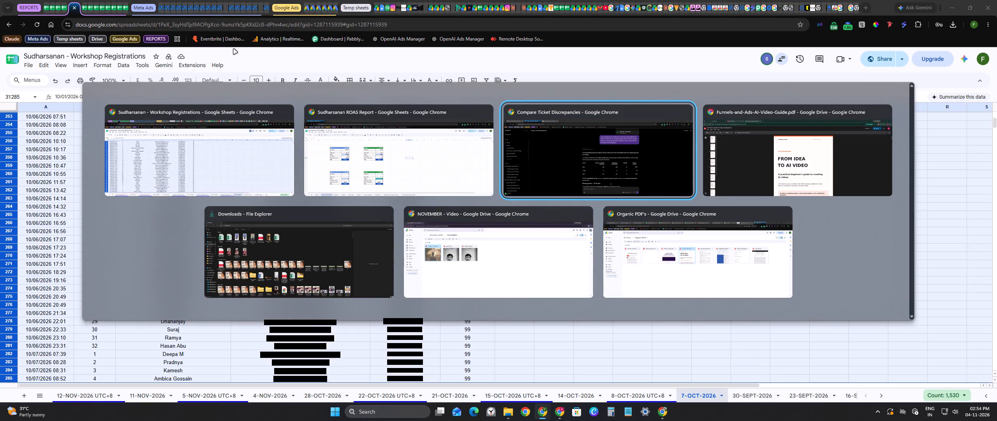
key(alt+Tab)
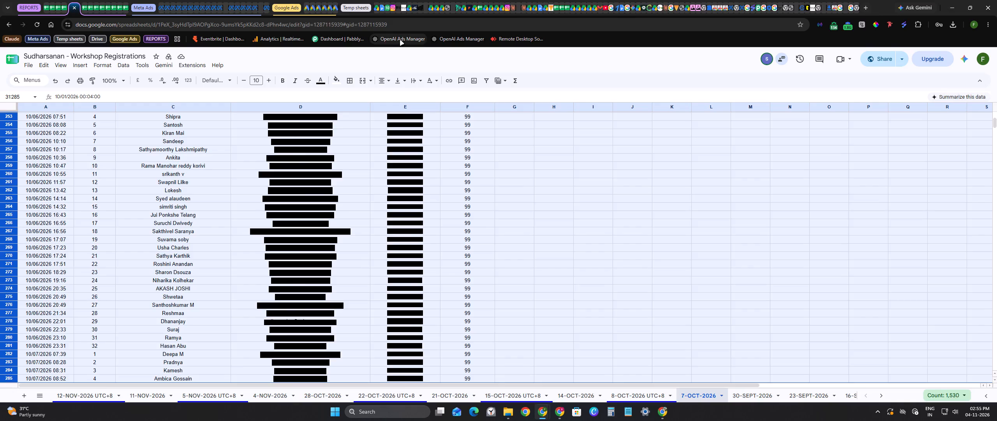
key(alt+Tab)
key(alt+Tab)
key(alt+Tab)
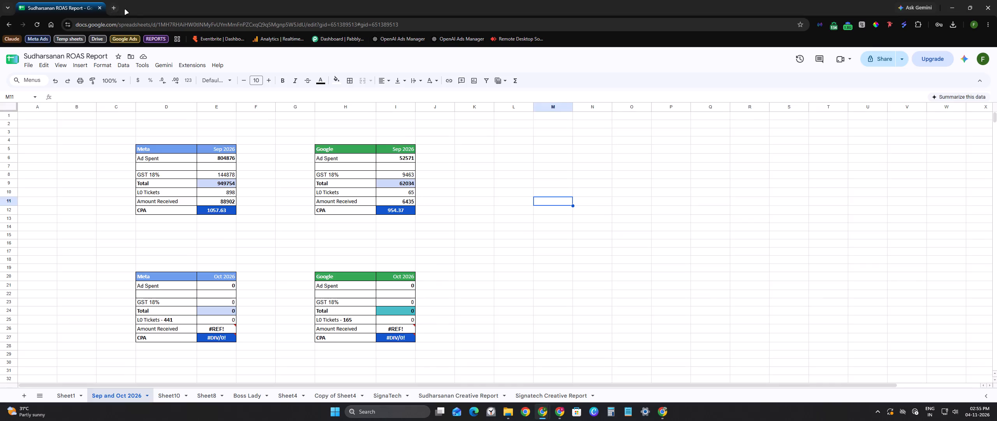
click(111, 11)
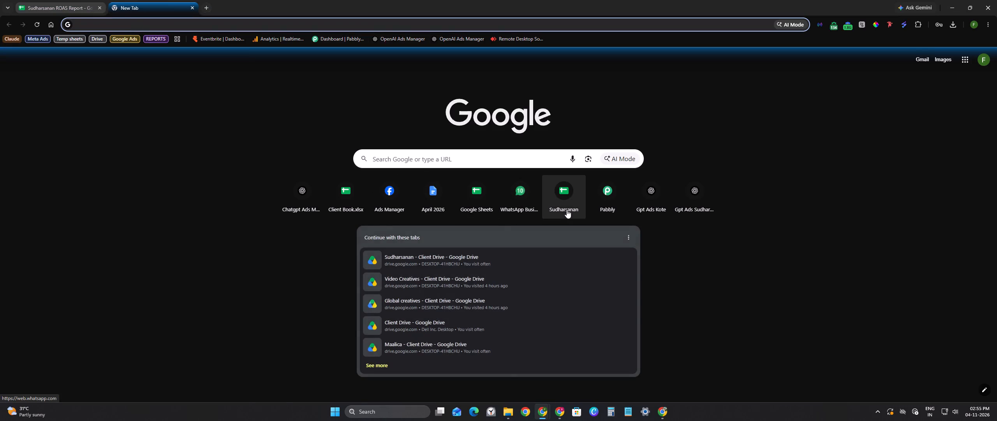
click(474, 200)
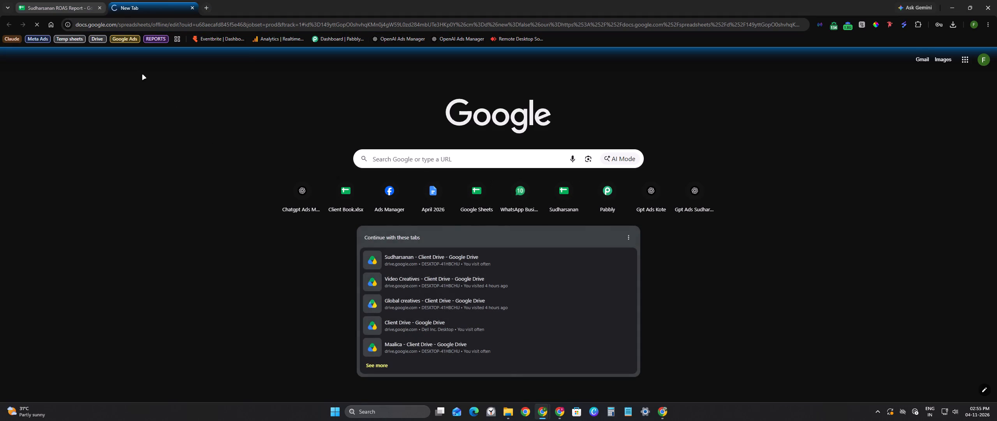
click(12, 63)
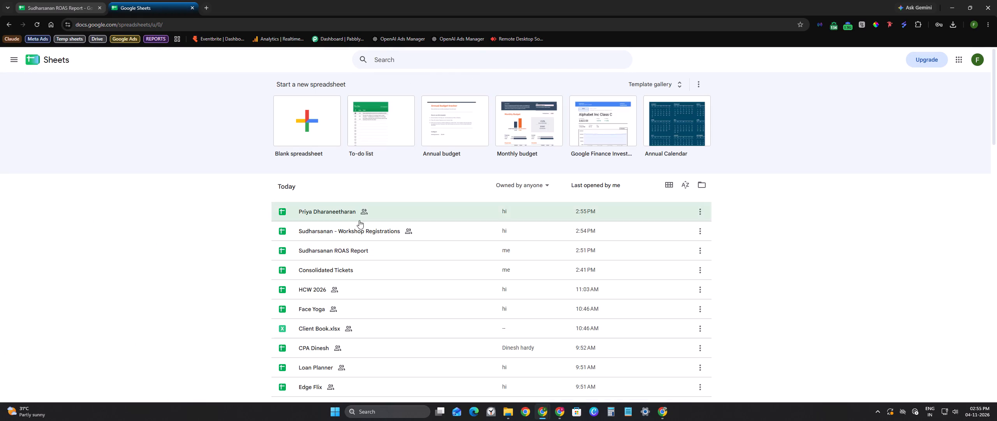
click(324, 264)
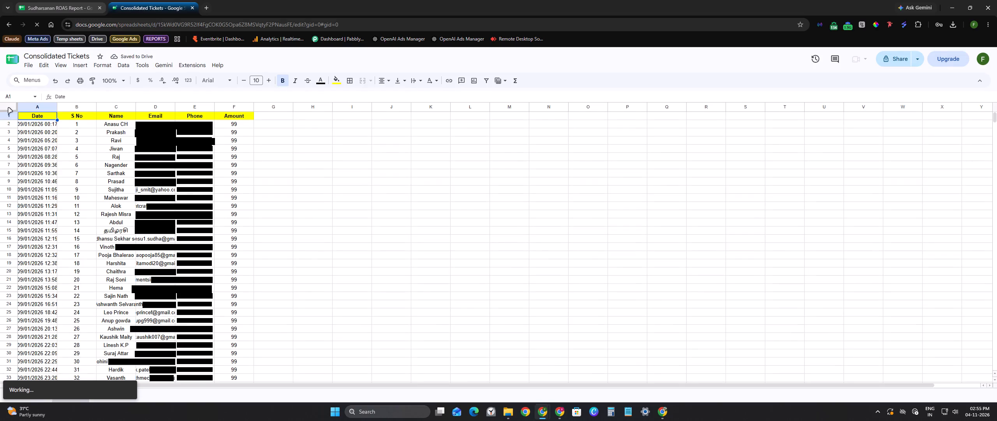
Clear all September ticket rows below the header in the Overall sheet of Consolidated Tickets, rows 2 to 956.
click(9, 108)
click(35, 128)
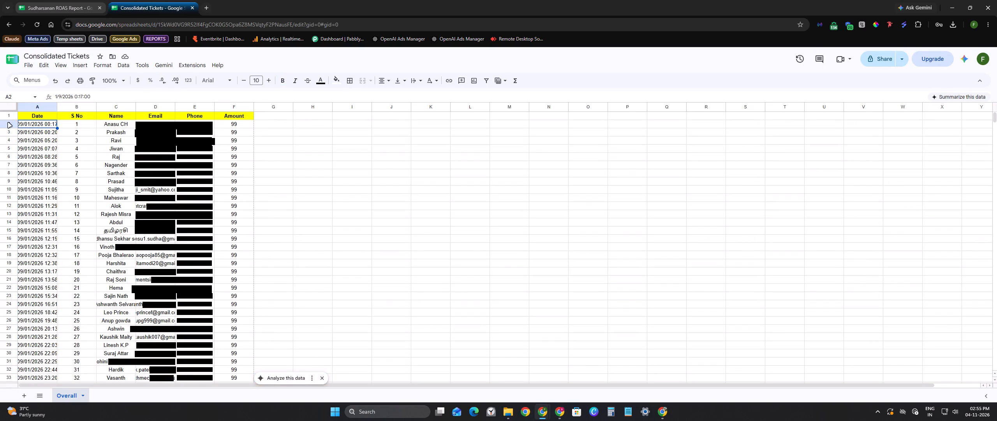
key(ctrl+shift+Down)
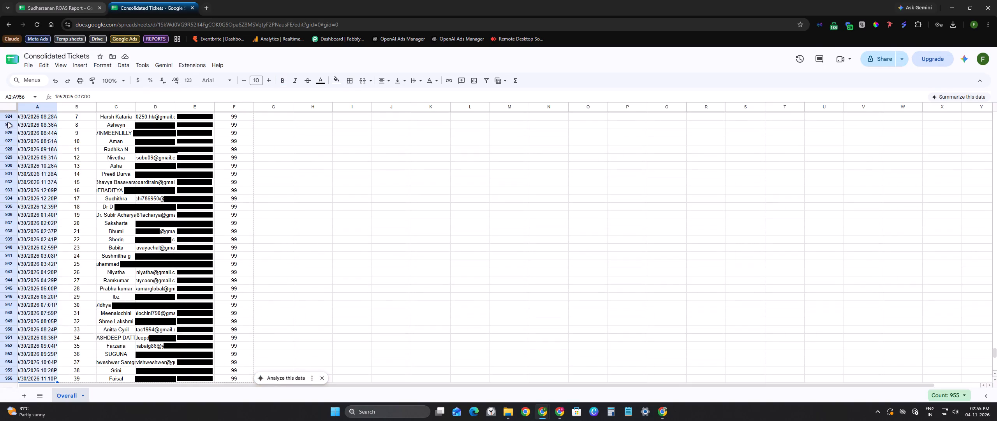
click(11, 118)
scroll(7, 118, up, 6)
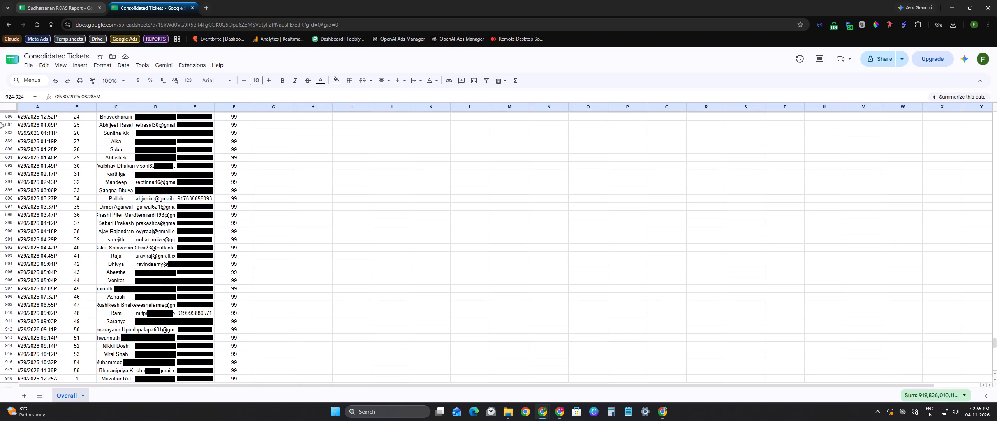
click(0, 123)
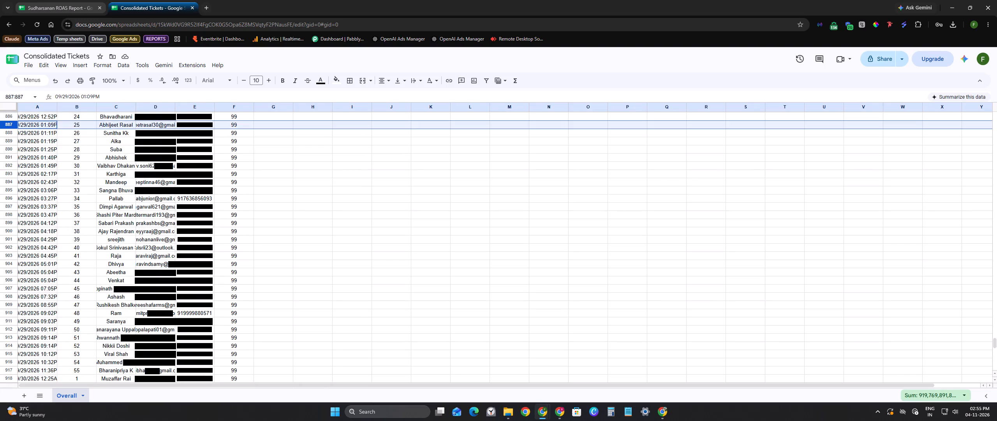
key(ctrl+shift+Up)
click(7, 126)
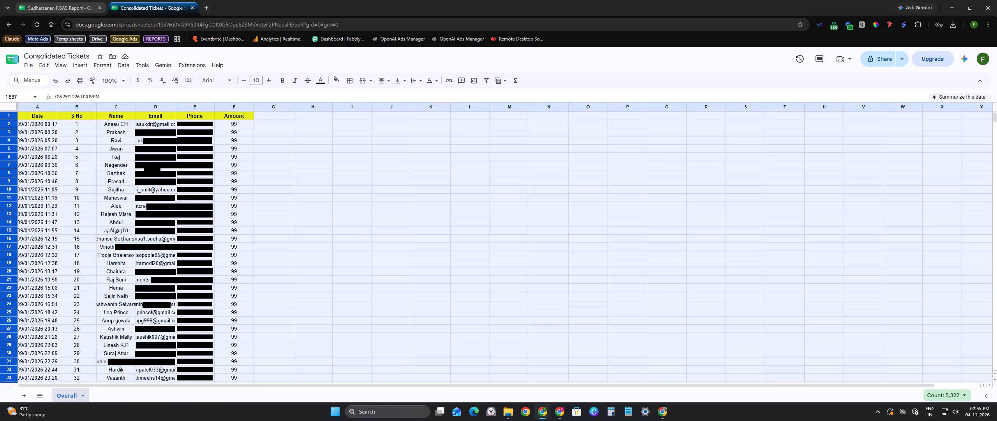
click(9, 124)
click(9, 124)
click(55, 130)
click(9, 123)
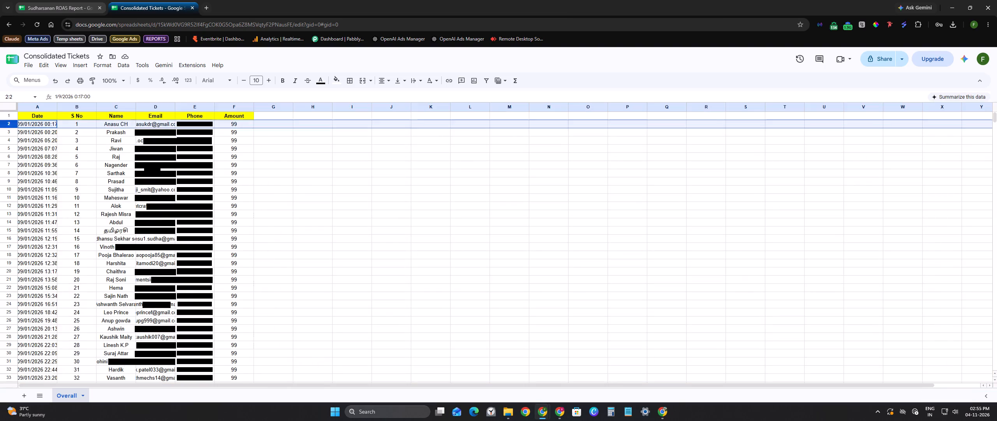
key(ctrl+shift+Down)
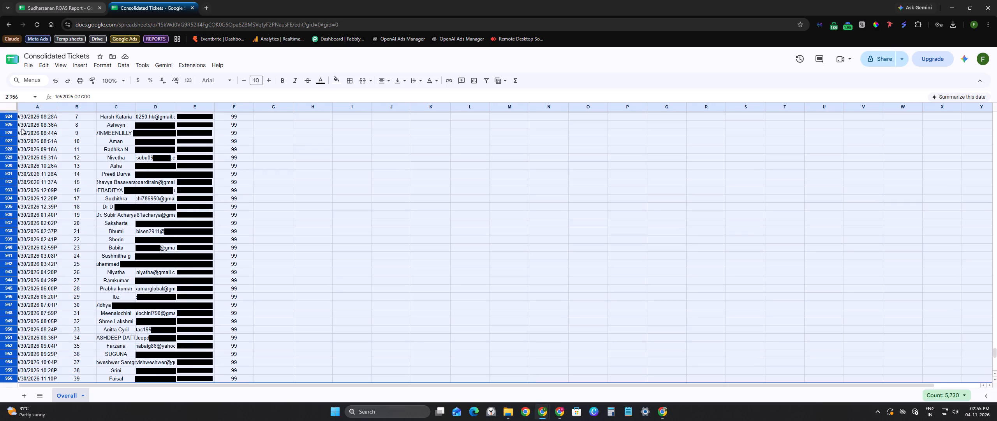
key(Delete)
scroll(77, 177, up, 7)
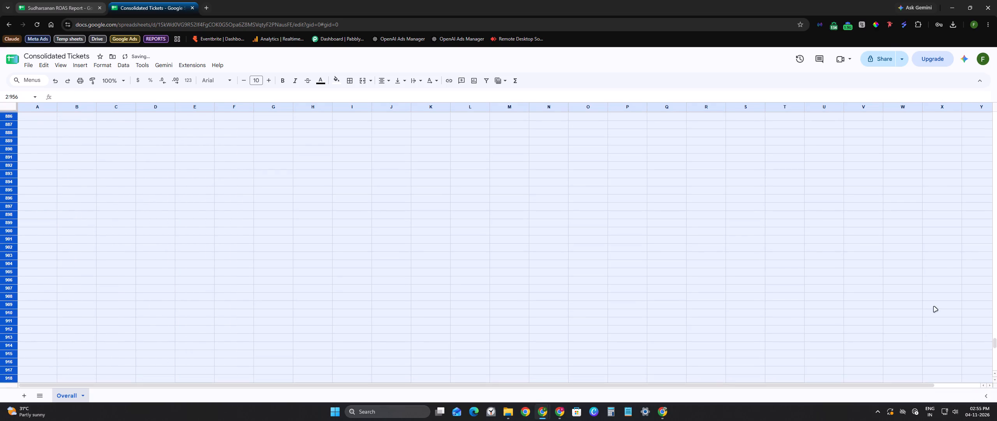
drag(996, 339, 996, 380)
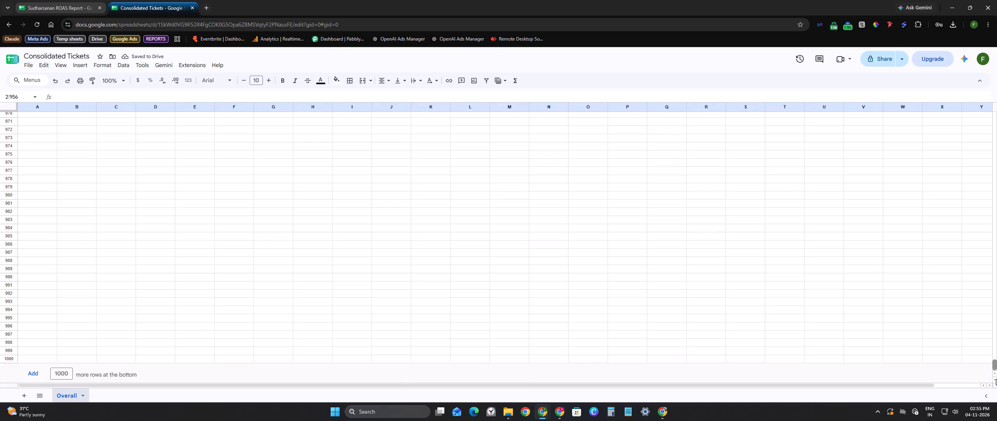
drag(996, 380, 996, 89)
click(185, 172)
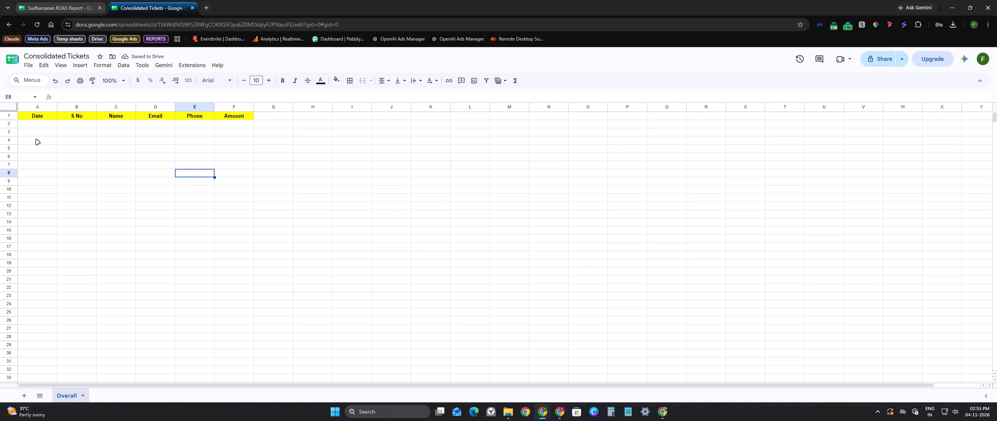
click(41, 125)
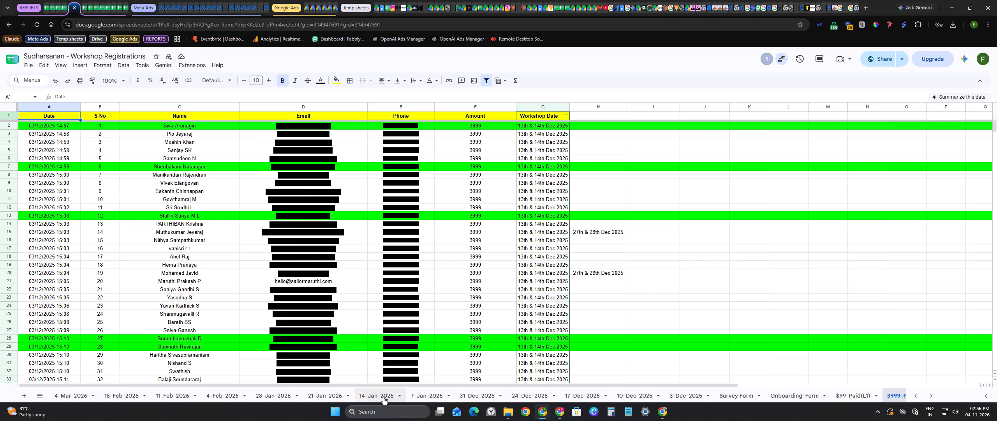
scroll(226, 402, down, 4)
scroll(212, 396, up, 3)
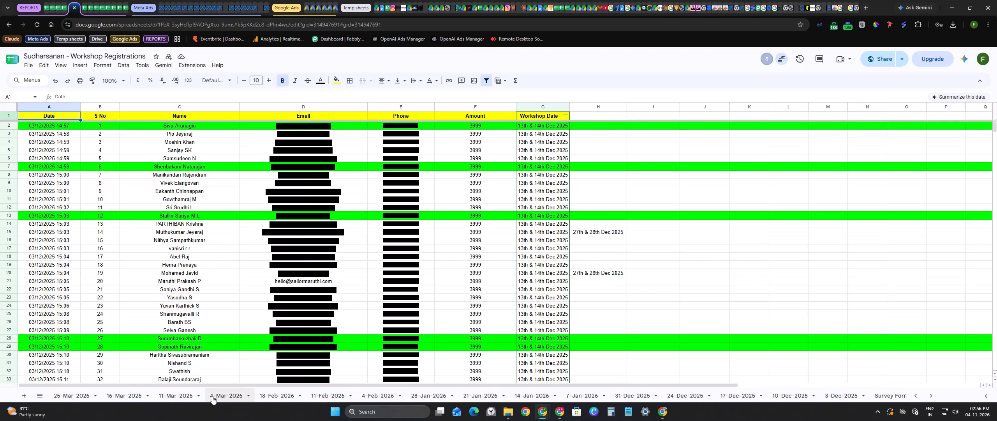
scroll(212, 396, up, 20)
scroll(212, 396, up, 18)
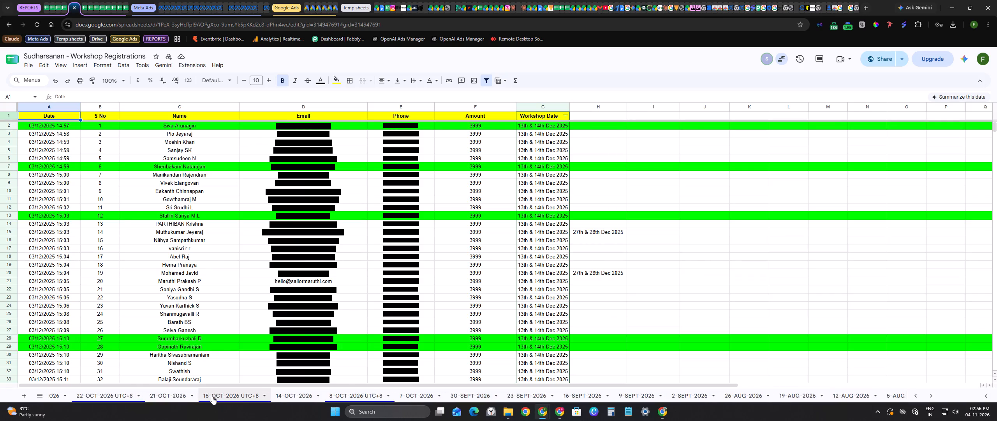
scroll(212, 396, up, 13)
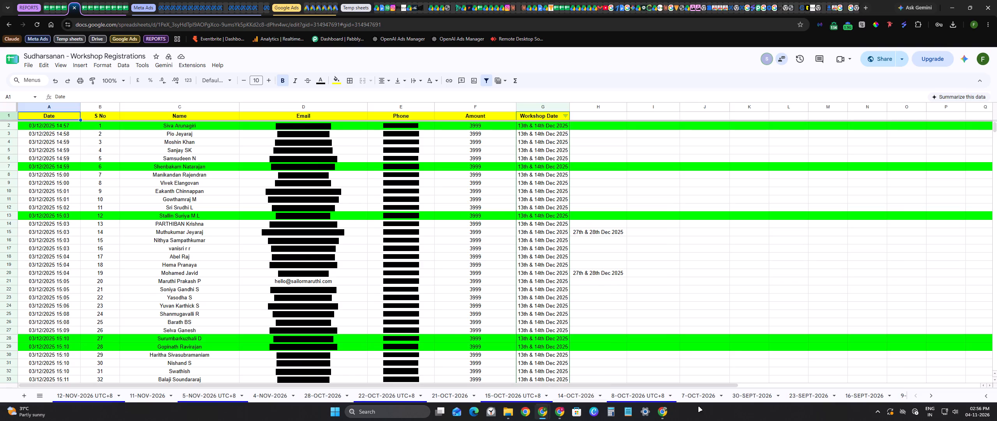
click(703, 400)
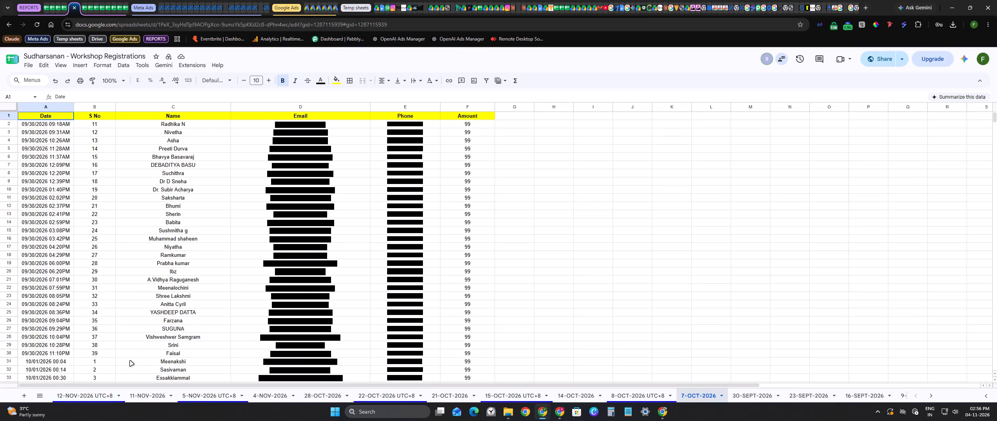
scroll(78, 364, down, 1)
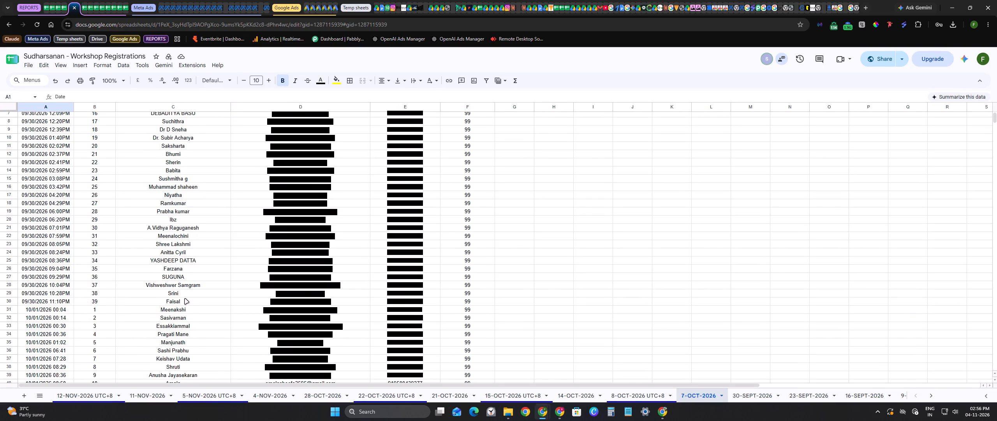
key(alt+Tab)
scroll(187, 289, up, 5)
scroll(187, 289, down, 6)
key(alt+Tab)
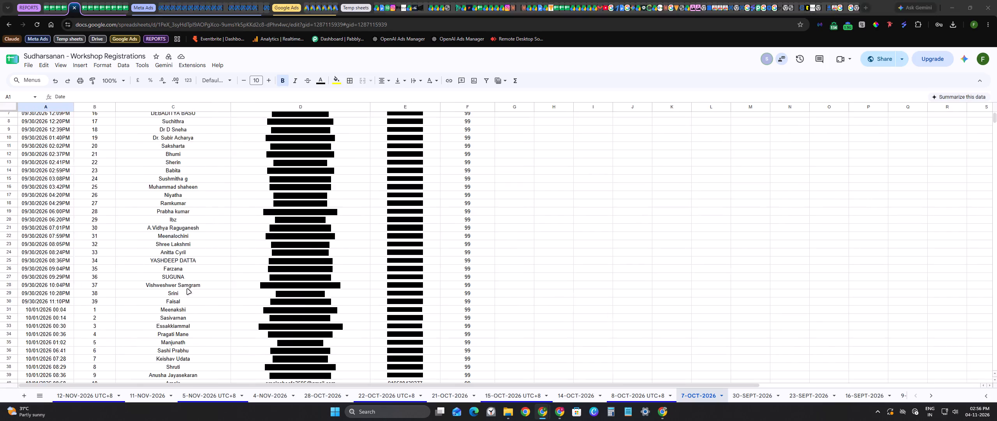
scroll(187, 289, down, 20)
scroll(187, 289, down, 20)
scroll(187, 289, down, 7)
scroll(188, 294, up, 2)
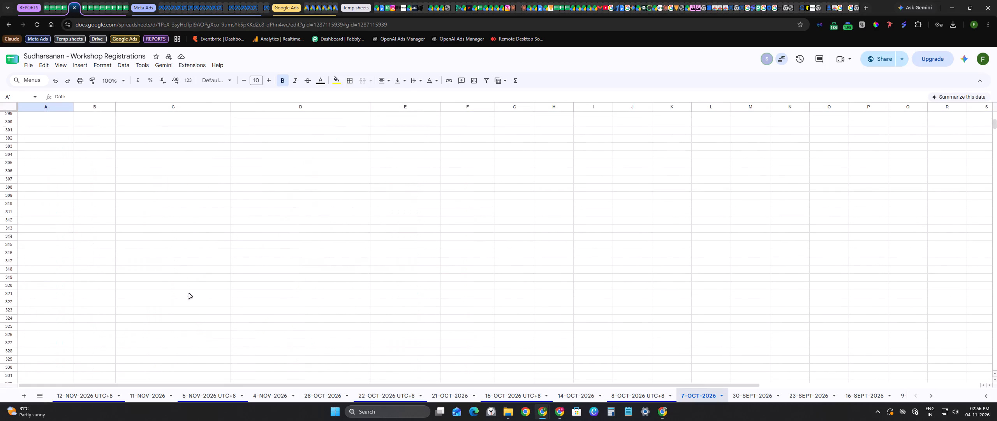
scroll(188, 294, up, 2)
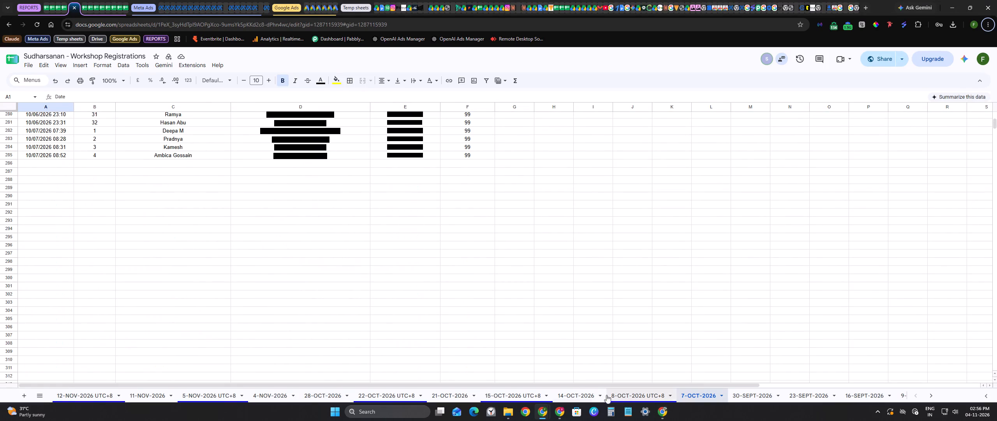
Copy all registration rows of the 14-OCT-2026 sheet from row 2 into the Overall sheet of Consolidated Tickets, starting at A257.
click(578, 394)
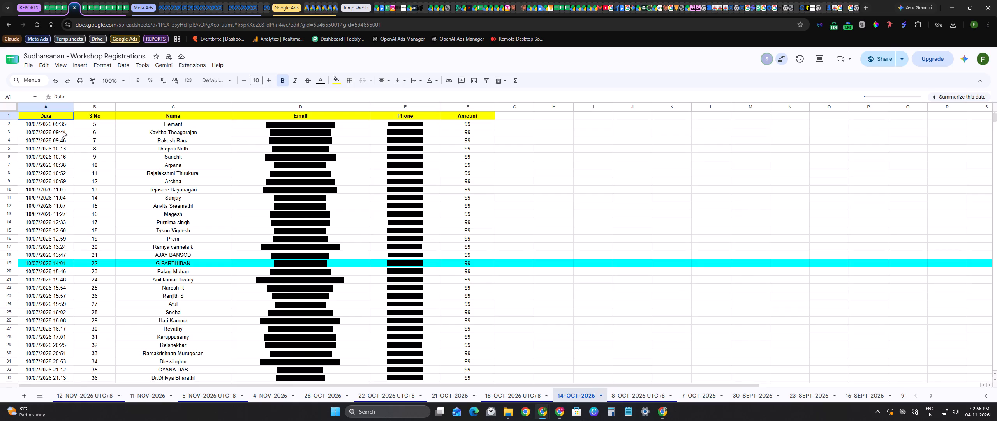
click(58, 128)
scroll(56, 128, up, 1)
click(9, 123)
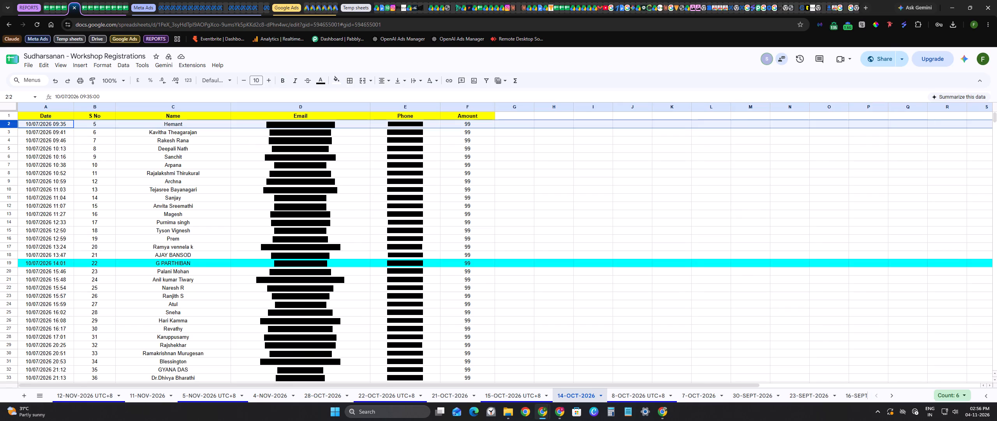
key(ctrl+shift+Down)
key(ctrl+c)
key(alt+Tab)
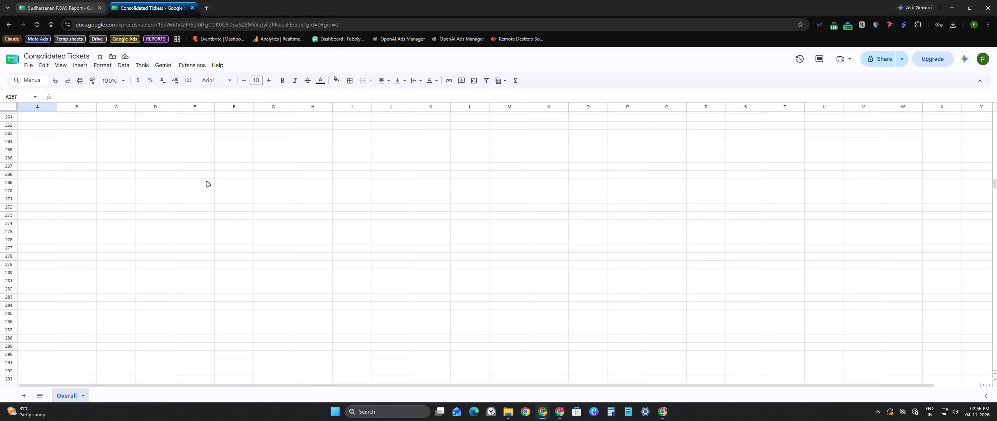
scroll(26, 119, up, 5)
scroll(48, 241, down, 1)
key(ctrl+v)
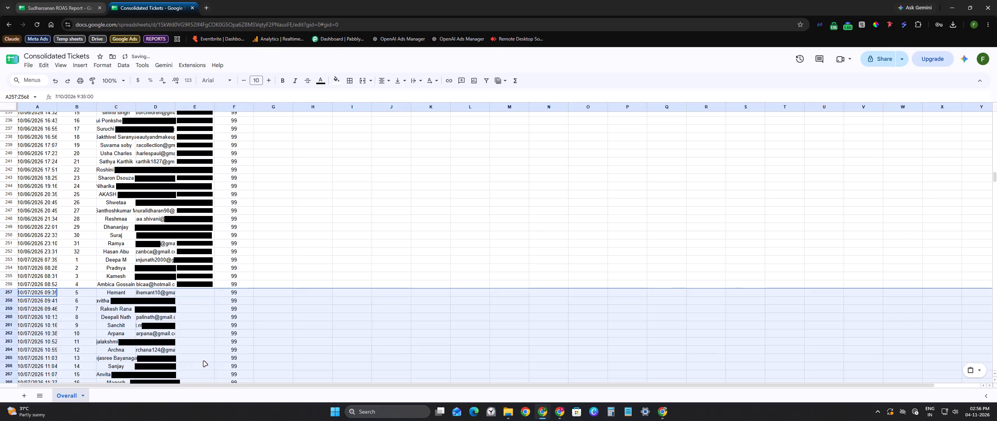
Copy all registration rows of the 21-OCT-2026 sheet in Workshop Registrations, from row 2 down to the last row.
key(alt+Tab)
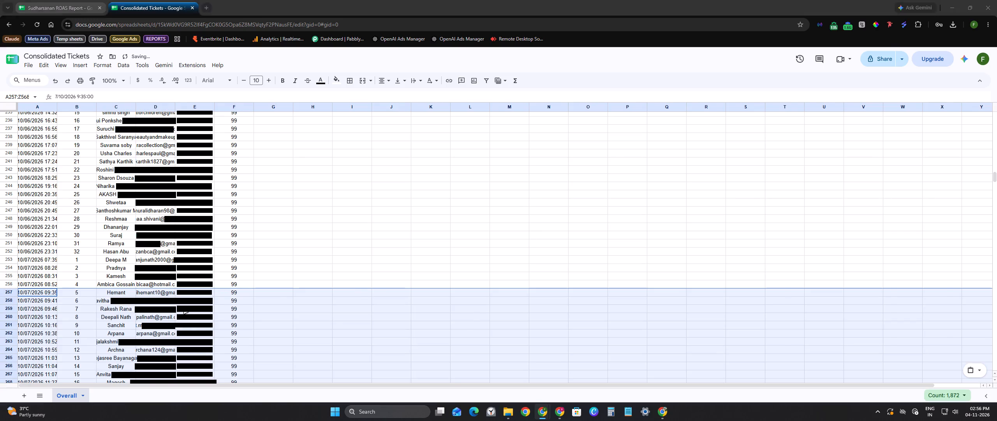
click(425, 395)
click(441, 393)
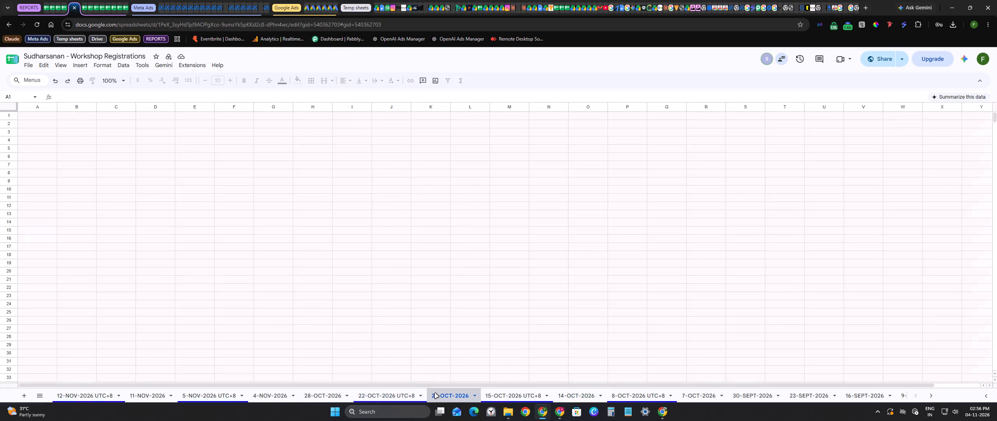
click(13, 125)
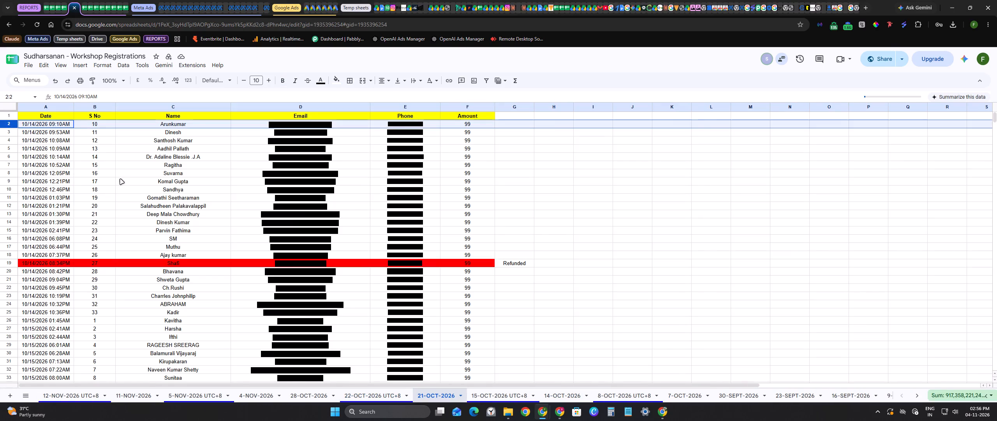
key(ctrl+shift+Down)
key(ctrl+c)
Paste the copied 21-OCT-2026 rows into the Overall sheet of Consolidated Tickets below the last ticket, starting at A569.
key(alt+Tab)
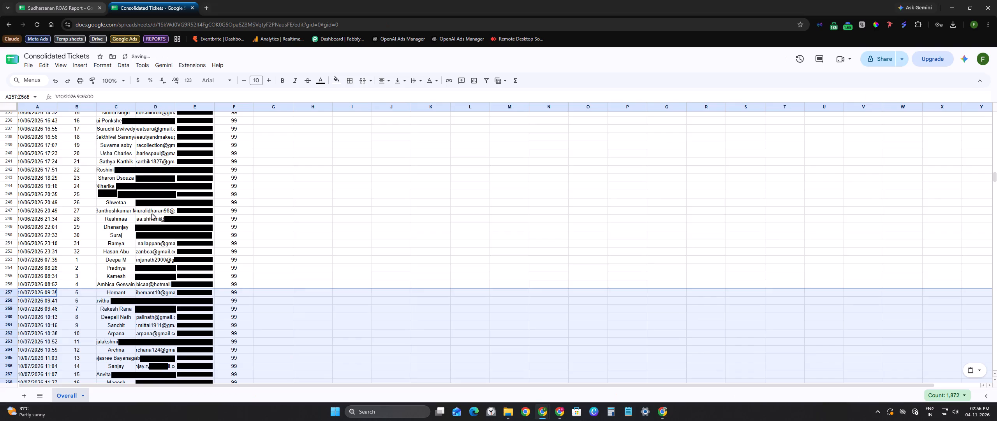
scroll(43, 278, down, 12)
key(Down)
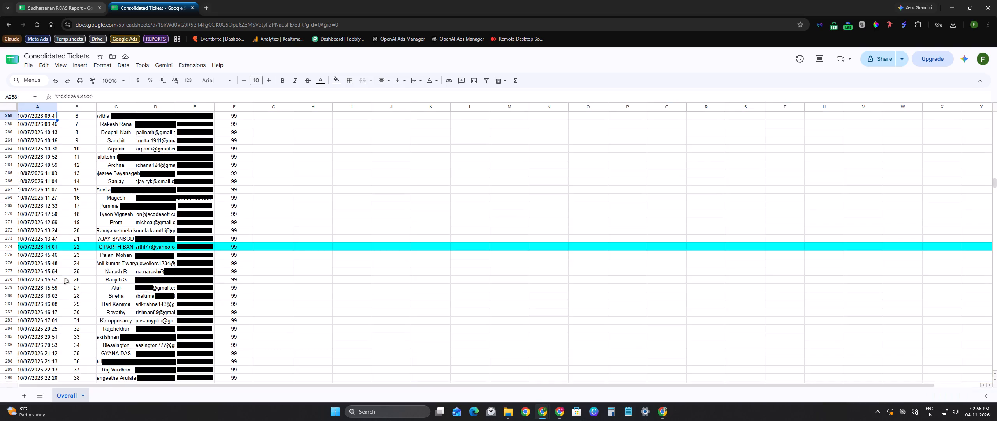
scroll(43, 300, down, 6)
scroll(43, 300, down, 20)
scroll(43, 300, down, 3)
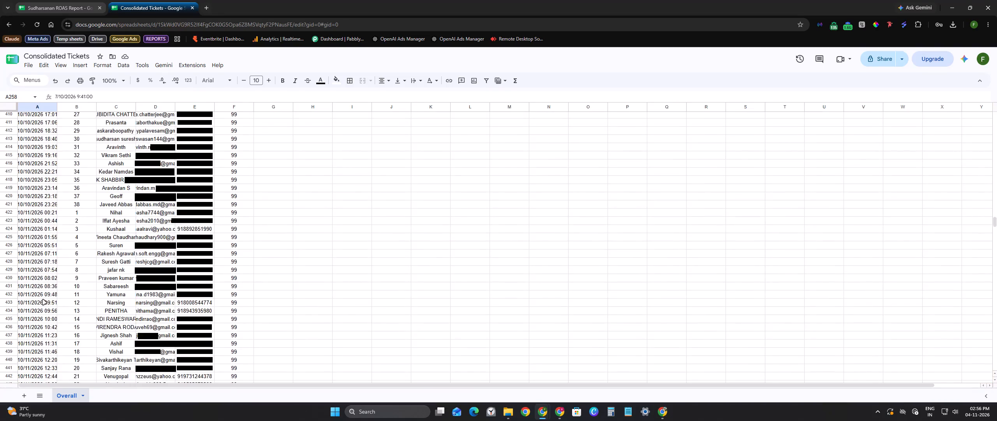
scroll(43, 300, down, 20)
scroll(43, 300, down, 2)
scroll(42, 310, up, 3)
click(38, 166)
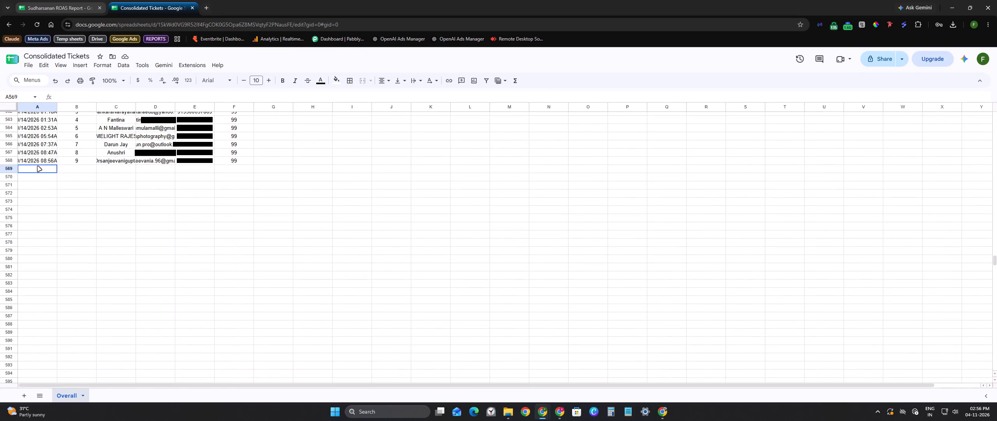
key(ctrl+v)
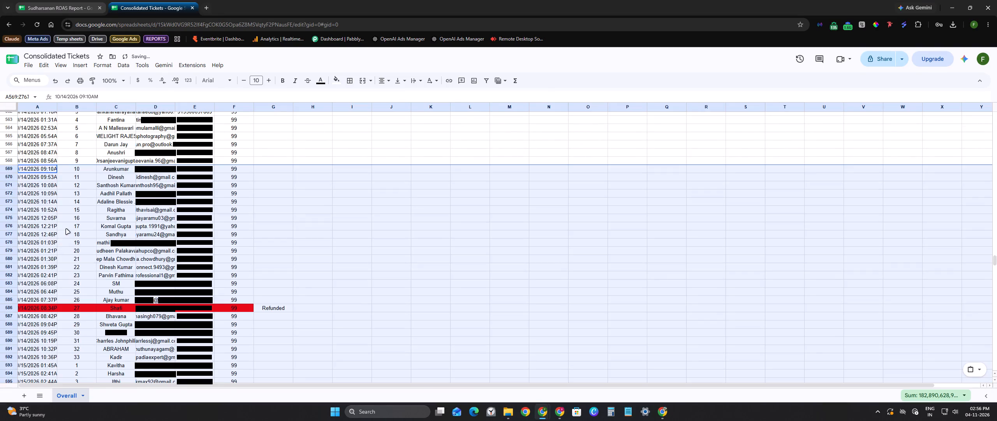
Examine the pasted 21-OCT-2026 registrations in the Overall sheet, from the refunded row 586 down to the last ticket.
click(10, 307)
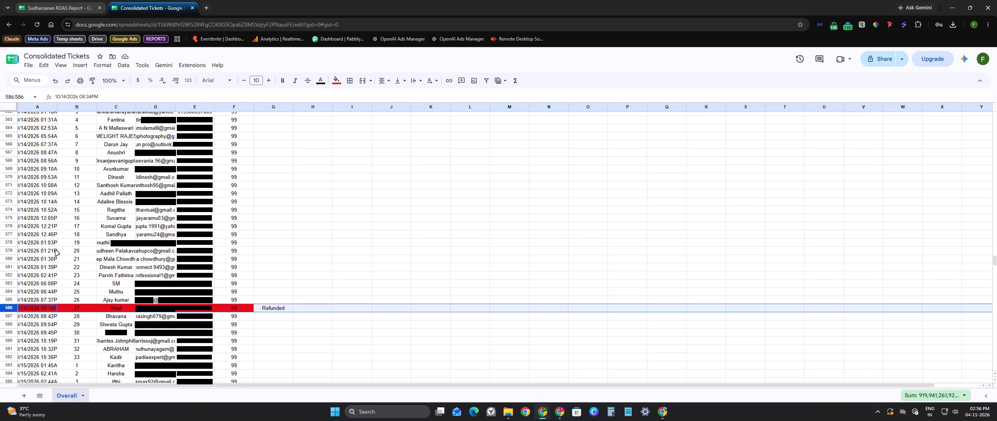
scroll(58, 268, down, 3)
scroll(128, 253, down, 14)
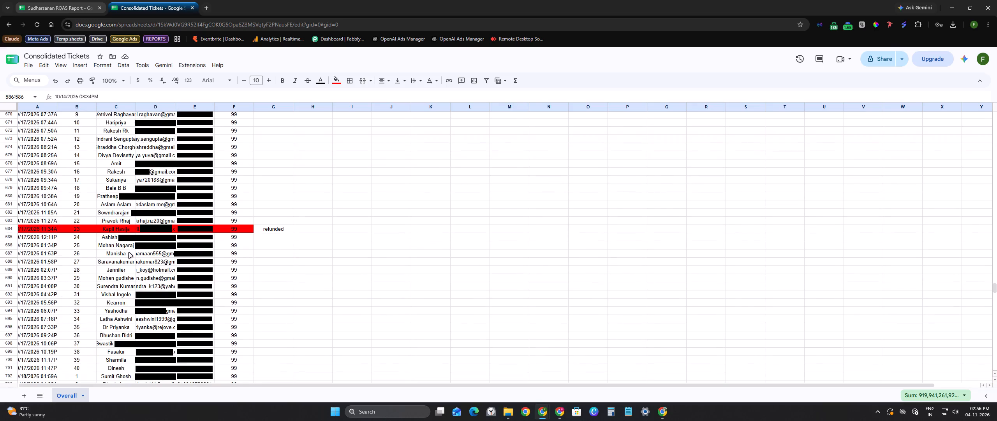
scroll(129, 253, down, 19)
scroll(129, 253, up, 4)
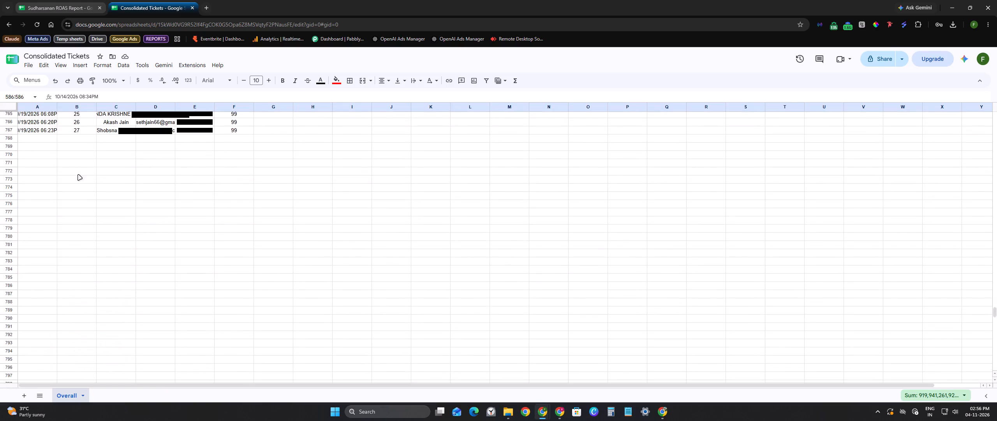
drag(129, 383, 103, 385)
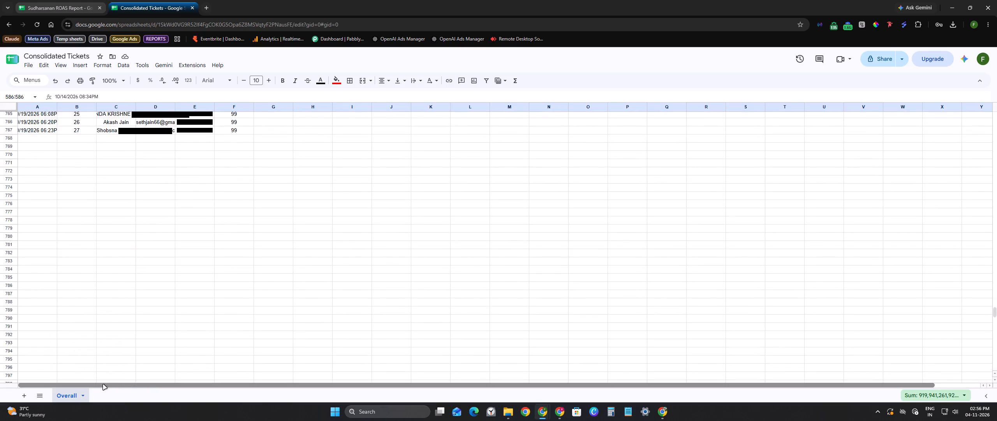
drag(103, 385, 37, 379)
Fit the Overall sheet's Date column to its contents and select the first empty cell below the tickets, A768.
scroll(23, 216, up, 4)
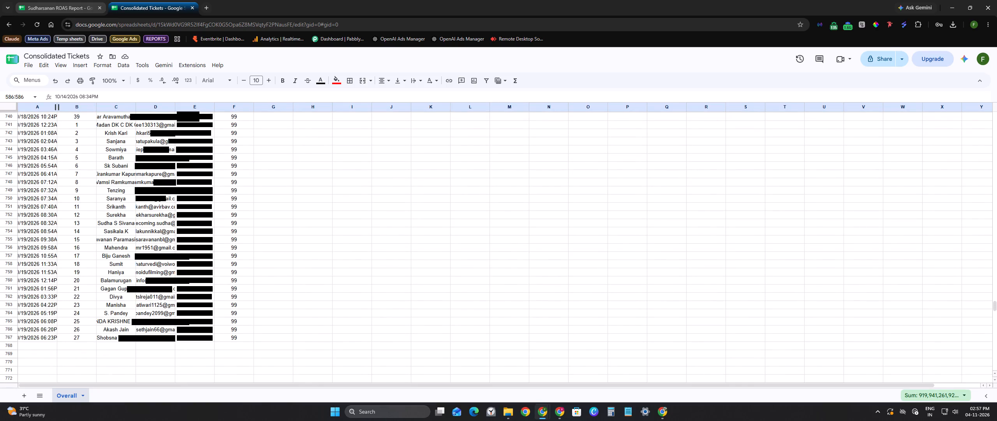
double_click(58, 108)
scroll(62, 285, down, 2)
click(45, 242)
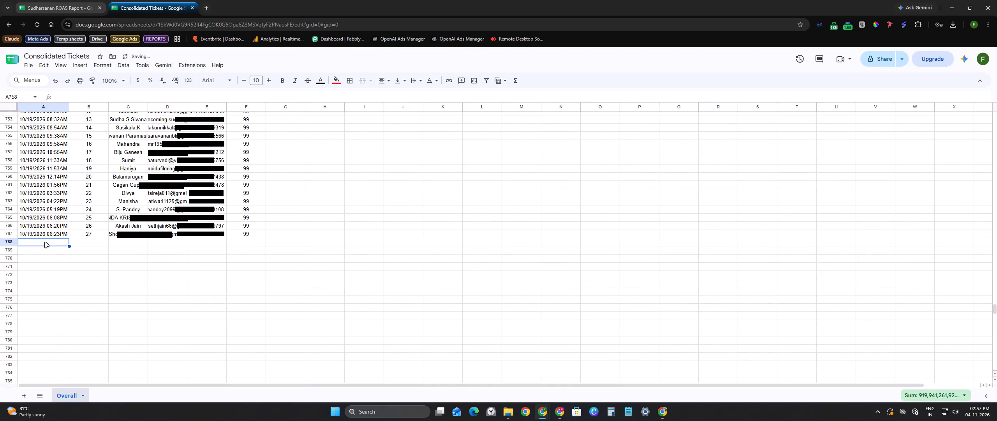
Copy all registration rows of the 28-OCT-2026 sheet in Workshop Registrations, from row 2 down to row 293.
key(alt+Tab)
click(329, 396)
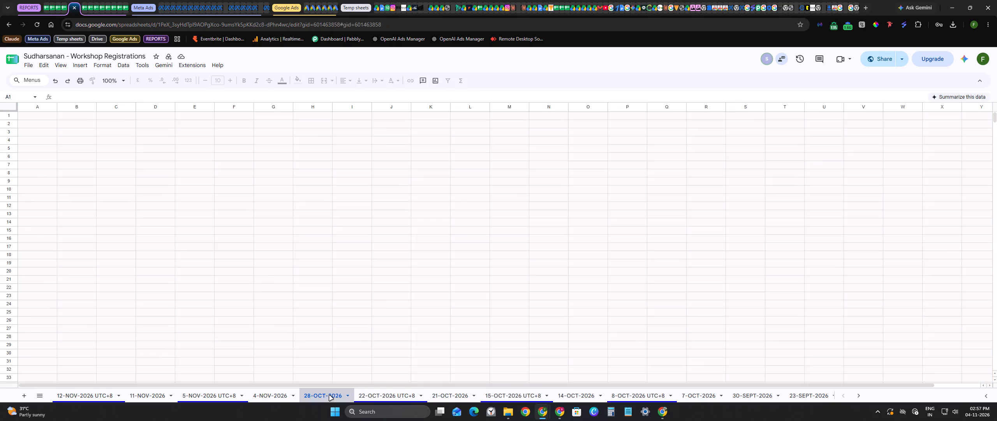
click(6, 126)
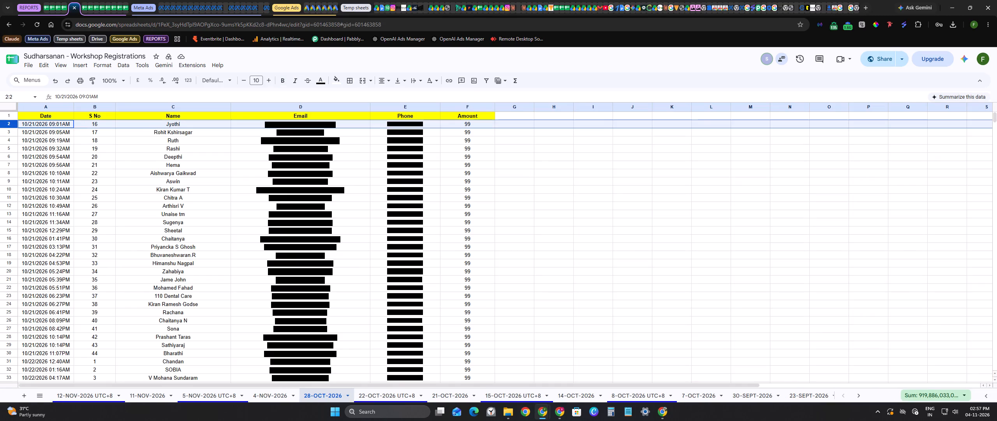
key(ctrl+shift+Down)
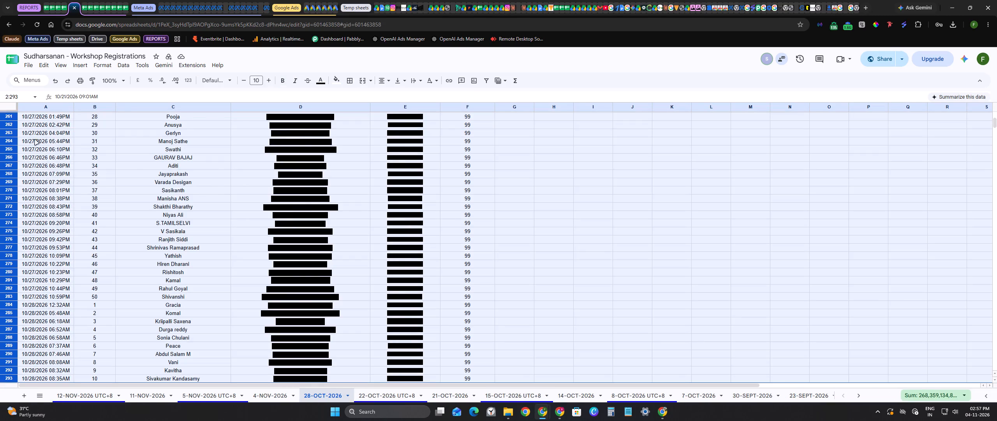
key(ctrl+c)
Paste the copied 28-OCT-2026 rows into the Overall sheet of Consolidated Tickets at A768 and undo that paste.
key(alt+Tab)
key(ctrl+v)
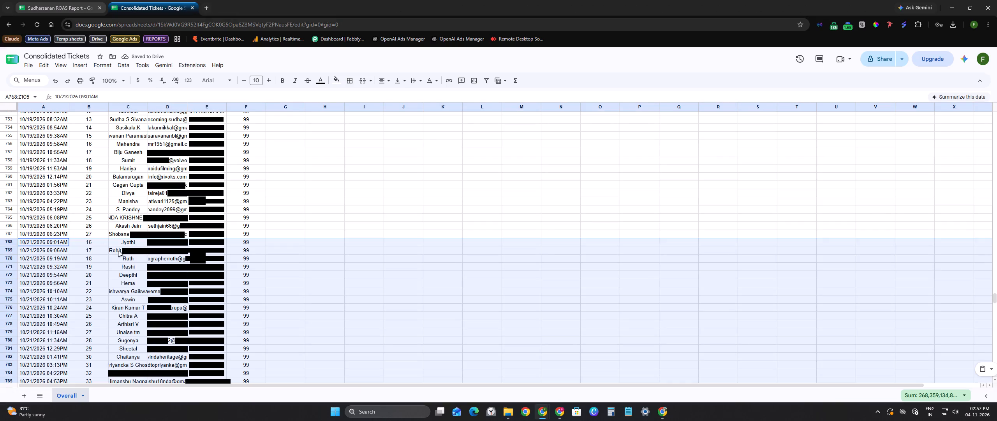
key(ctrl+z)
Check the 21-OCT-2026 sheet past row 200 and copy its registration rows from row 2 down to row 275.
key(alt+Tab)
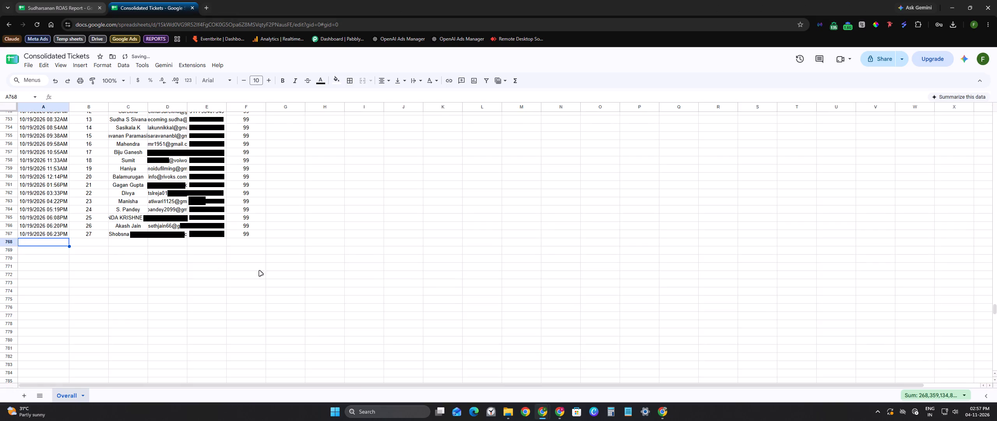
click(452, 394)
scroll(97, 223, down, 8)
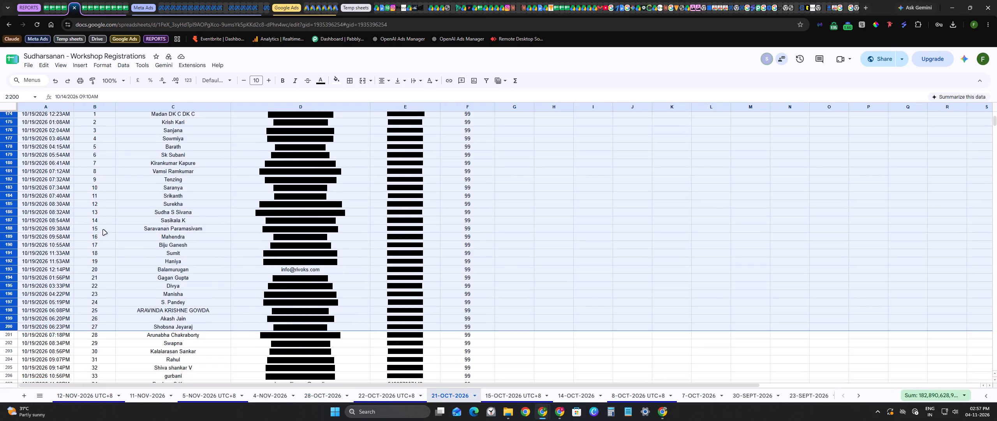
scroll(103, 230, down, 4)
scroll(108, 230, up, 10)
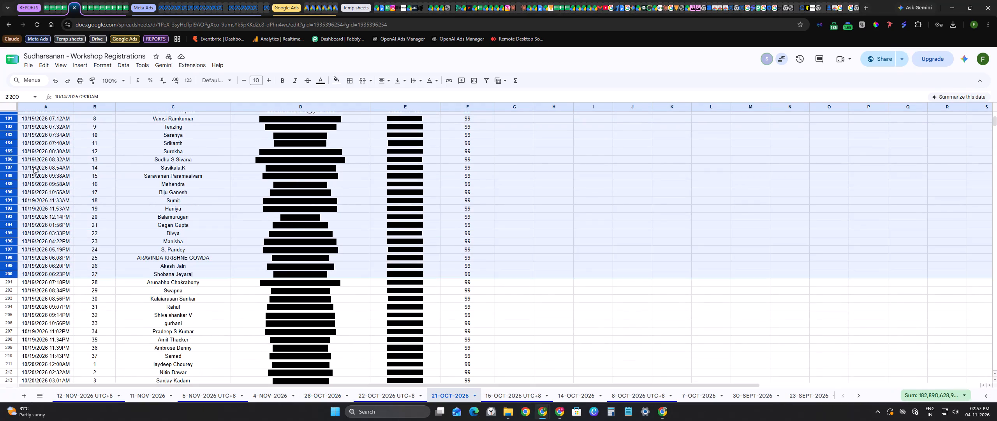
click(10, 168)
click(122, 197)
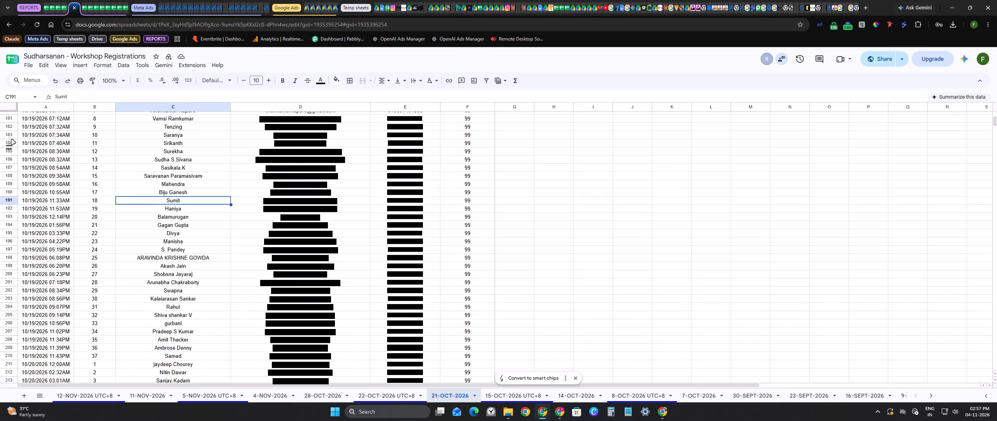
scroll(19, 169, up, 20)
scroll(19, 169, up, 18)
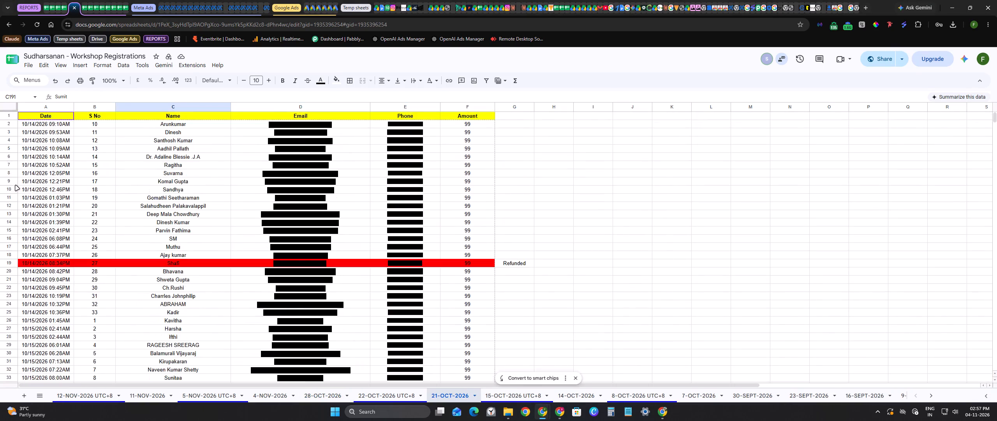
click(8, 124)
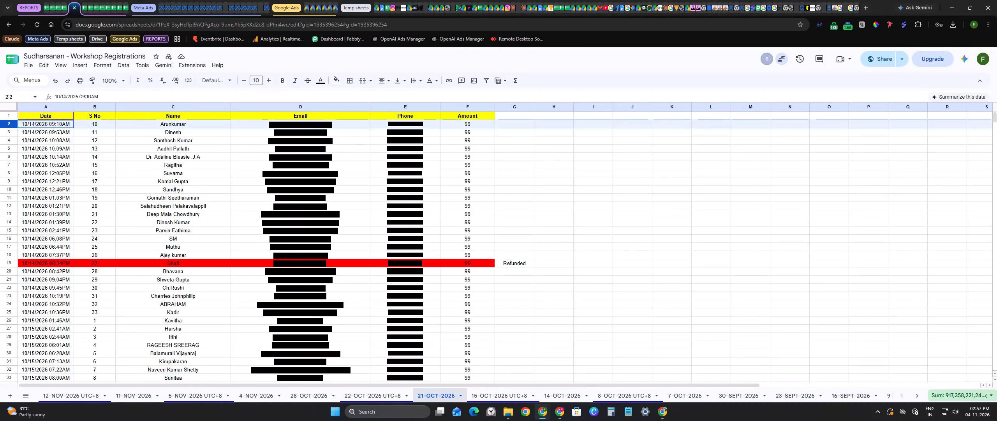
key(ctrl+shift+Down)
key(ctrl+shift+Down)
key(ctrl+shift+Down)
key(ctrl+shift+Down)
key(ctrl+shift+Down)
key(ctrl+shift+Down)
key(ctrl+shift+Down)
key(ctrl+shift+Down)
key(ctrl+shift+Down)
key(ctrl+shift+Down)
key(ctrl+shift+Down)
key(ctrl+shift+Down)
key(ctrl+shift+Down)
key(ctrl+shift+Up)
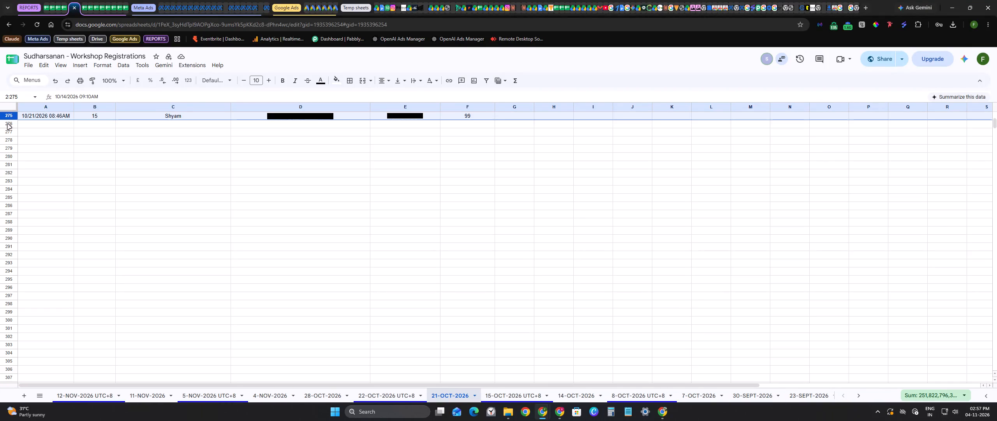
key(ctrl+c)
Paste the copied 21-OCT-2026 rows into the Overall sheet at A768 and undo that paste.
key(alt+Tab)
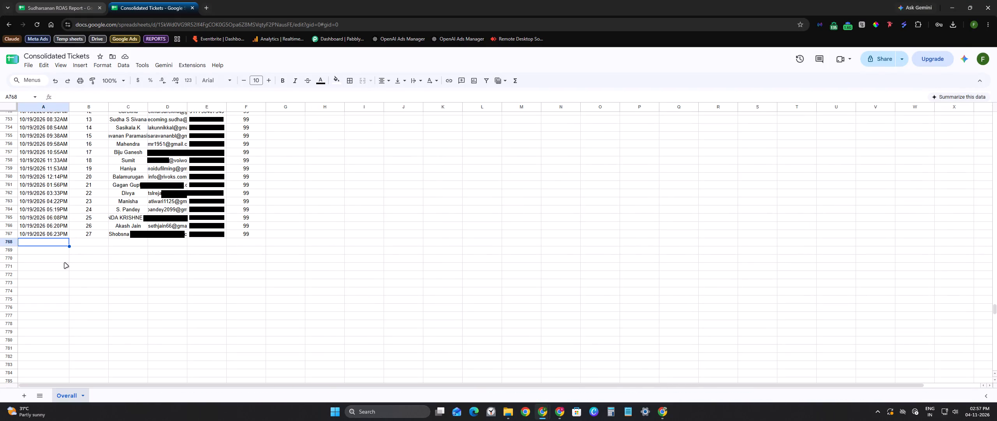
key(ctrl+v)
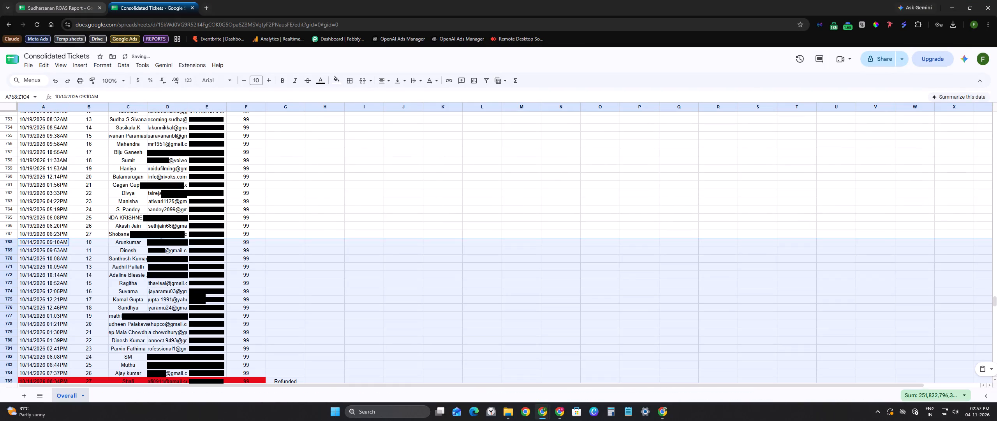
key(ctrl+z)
Compare the registration dates in the 21-OCT-2026 sheet with the tickets already present in the Overall sheet.
key(alt+Tab)
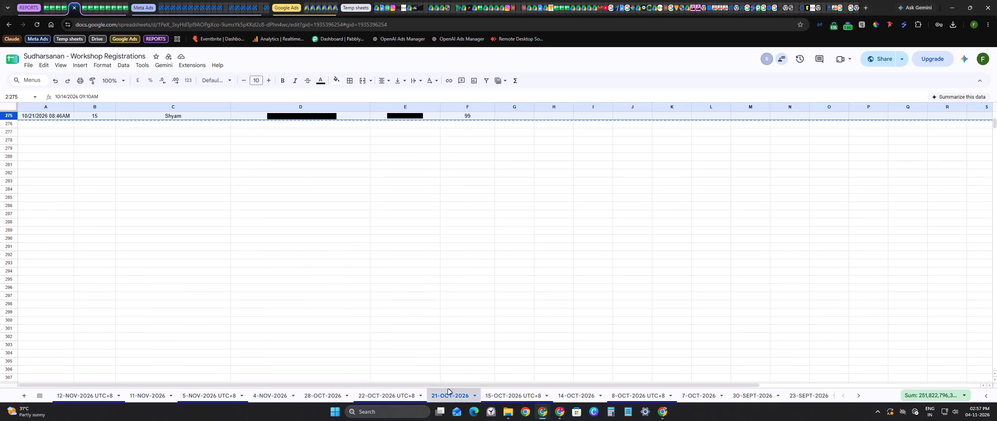
scroll(0, 131, up, 7)
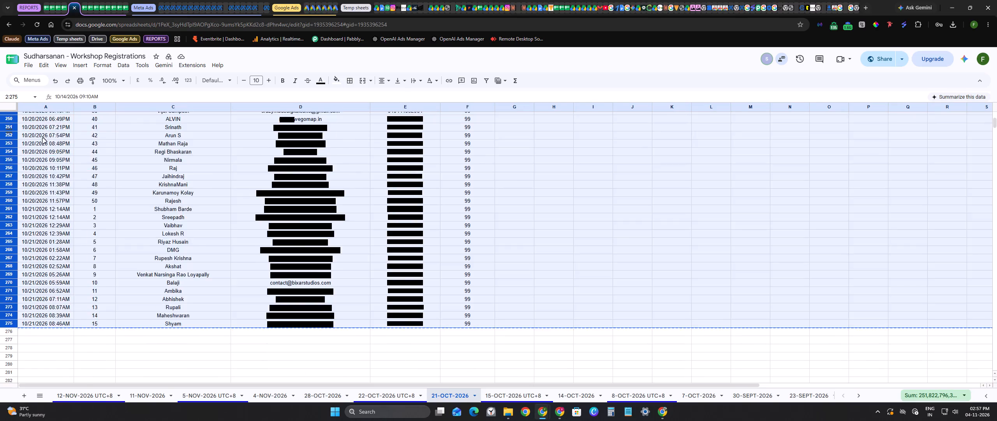
scroll(43, 138, up, 20)
scroll(43, 138, up, 20)
scroll(43, 138, up, 5)
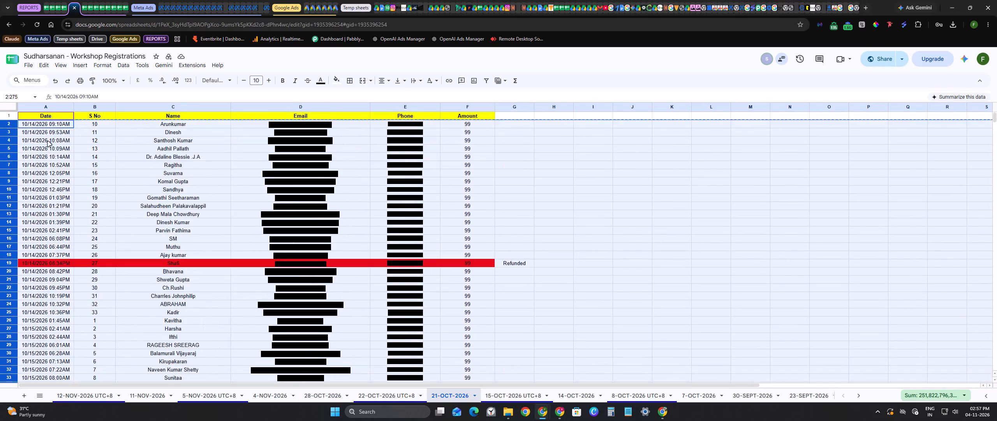
key(alt+Tab)
scroll(101, 193, up, 6)
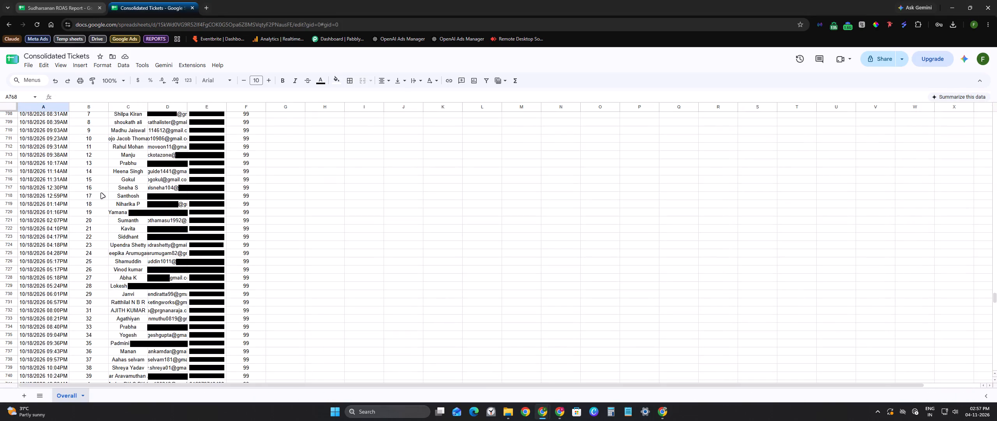
scroll(101, 193, up, 13)
scroll(101, 193, down, 1)
key(alt+Tab)
scroll(127, 195, down, 17)
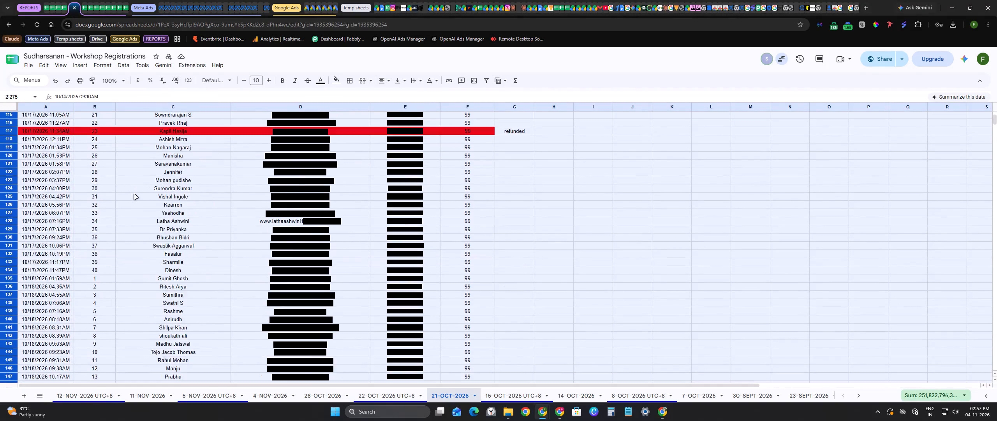
scroll(134, 195, down, 20)
scroll(134, 195, down, 2)
scroll(134, 195, up, 11)
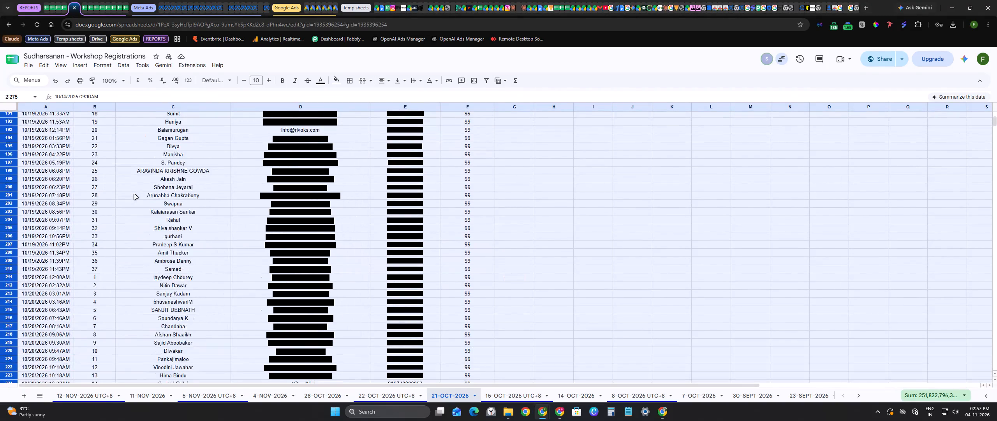
scroll(134, 195, up, 1)
Match the last ticket in the Overall sheet with its row in the 21-OCT-2026 sheet to locate where the missing registrations start.
key(alt+Tab)
scroll(131, 185, down, 13)
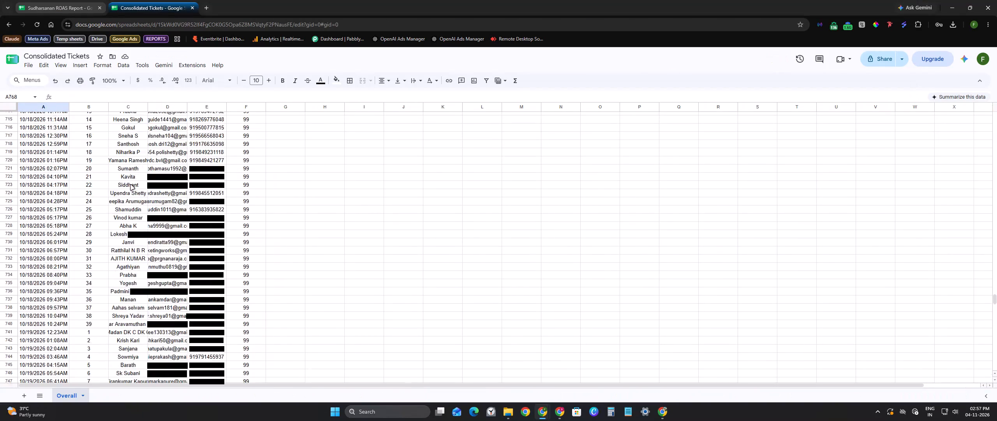
scroll(131, 185, down, 6)
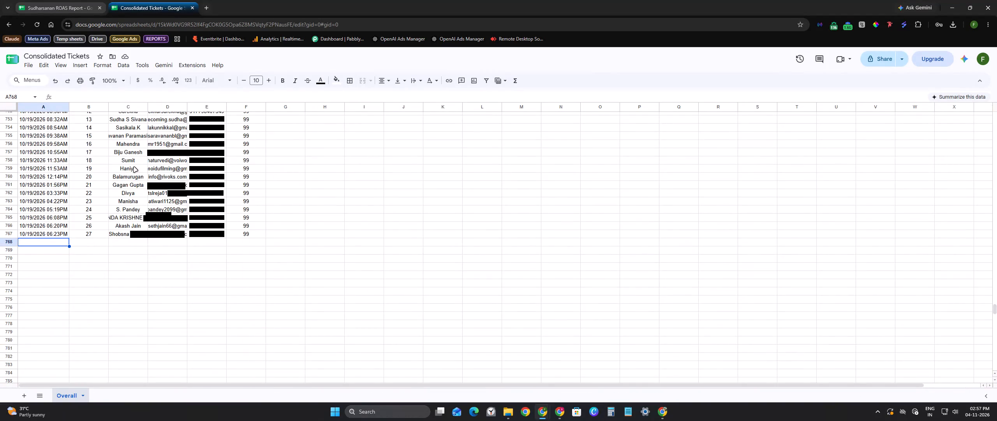
key(alt+Tab)
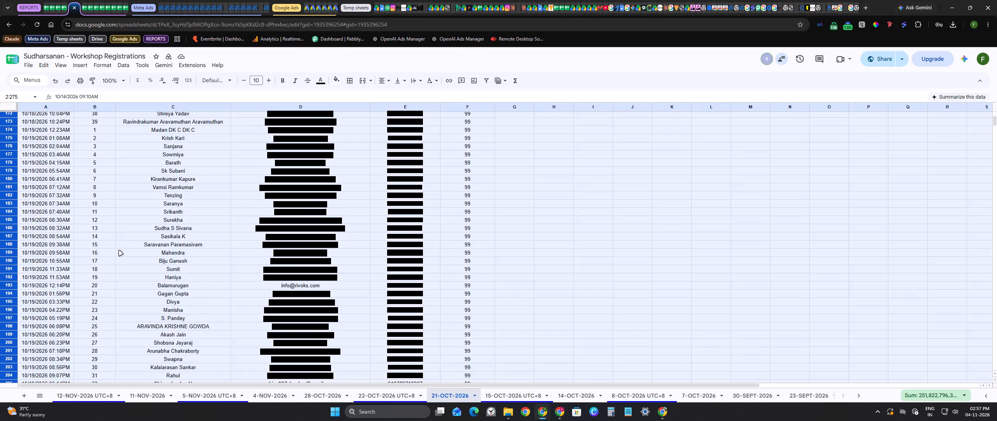
scroll(125, 242, down, 12)
scroll(132, 227, up, 4)
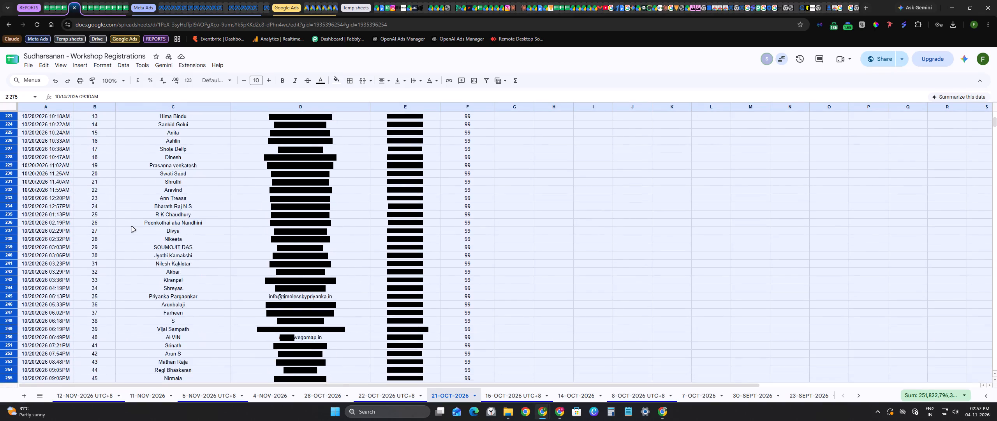
scroll(132, 227, up, 2)
scroll(97, 204, up, 2)
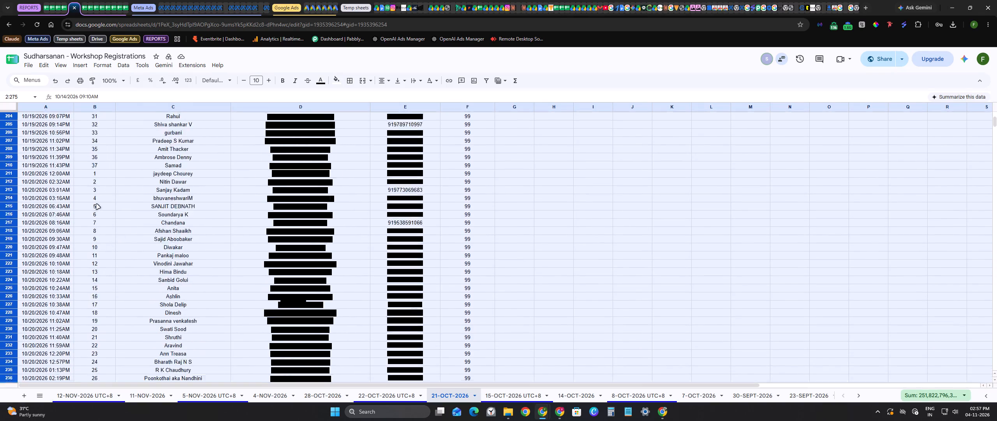
scroll(97, 204, up, 6)
scroll(97, 204, down, 2)
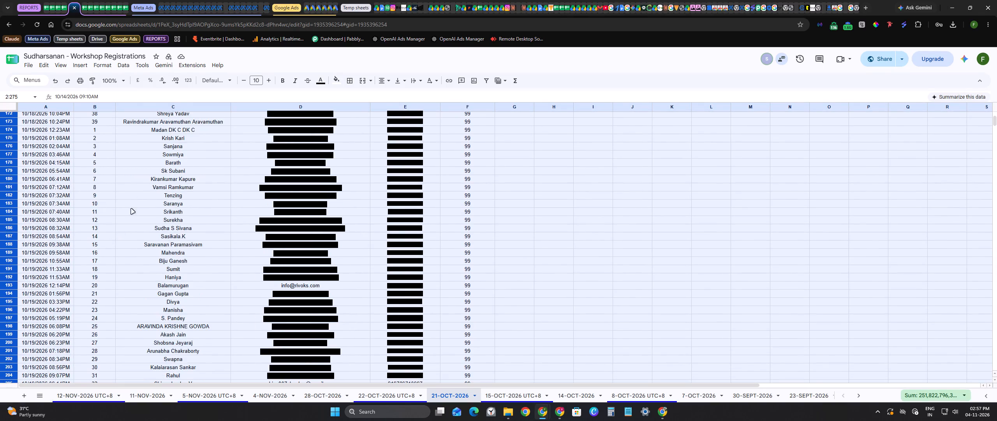
key(alt+Tab)
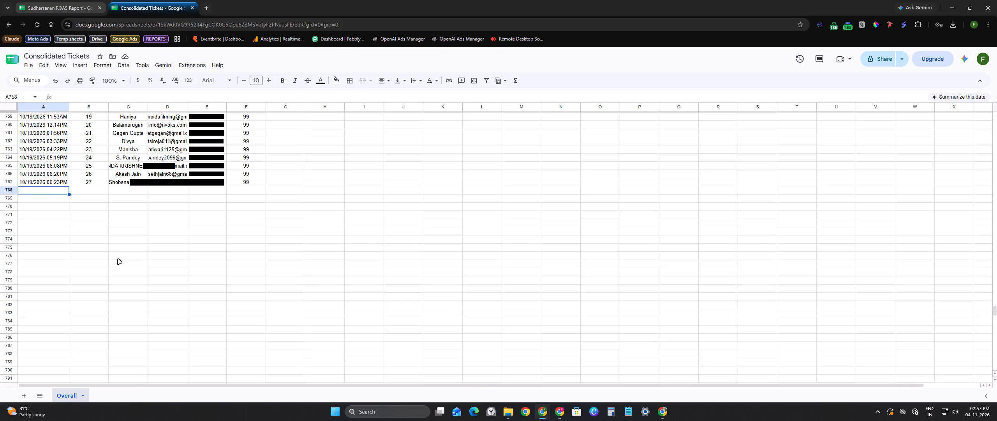
Copy the remaining registration rows of the 21-OCT-2026 sheet, from row 201 (10/19/2026 07:18PM) down to row 275.
key(alt+Tab)
scroll(129, 305, down, 3)
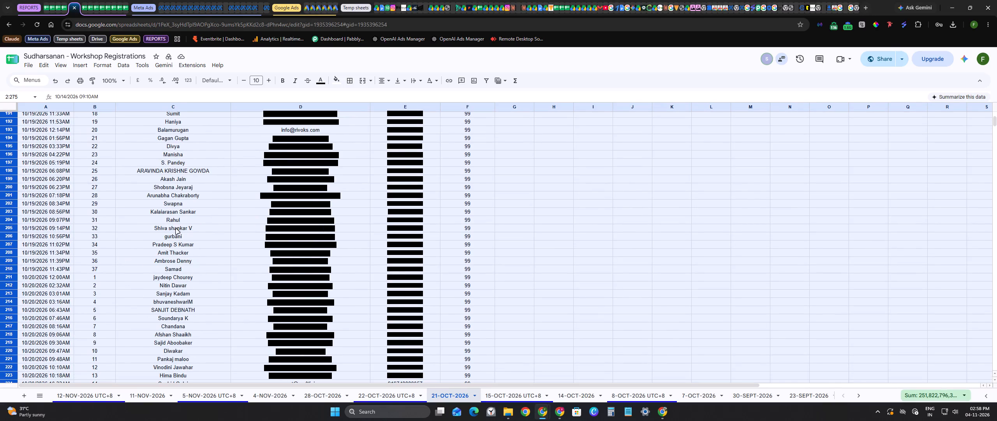
click(9, 198)
click(10, 194)
click(49, 196)
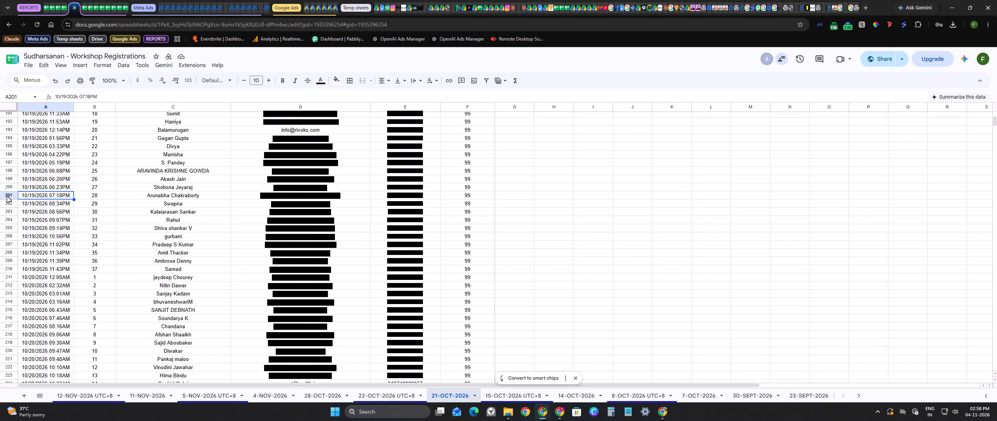
click(7, 197)
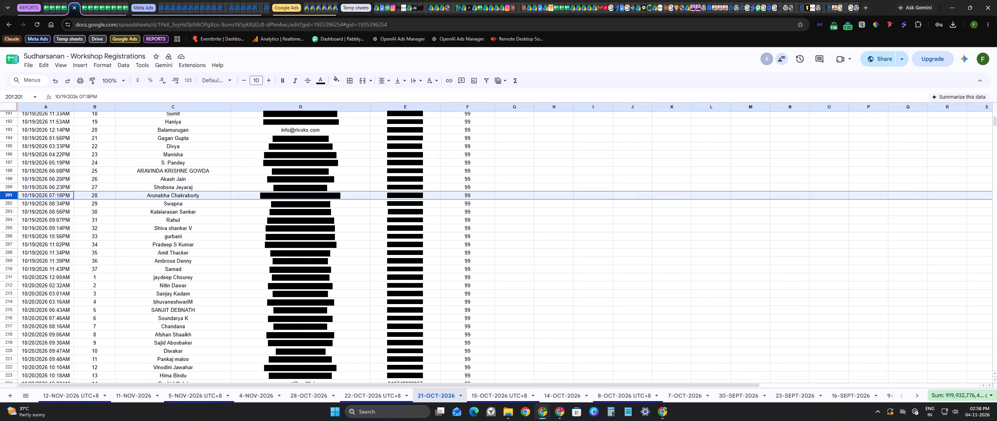
key(ctrl+shift+Down)
key(ctrl+c)
Paste the remaining 21-OCT-2026 rows into the Overall sheet starting at A768, and check the end of the source sheet.
key(alt+Tab)
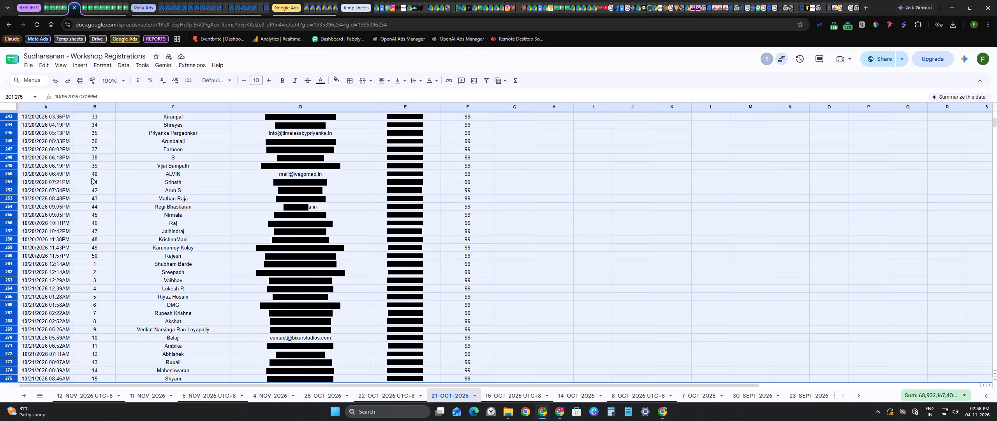
key(ctrl+v)
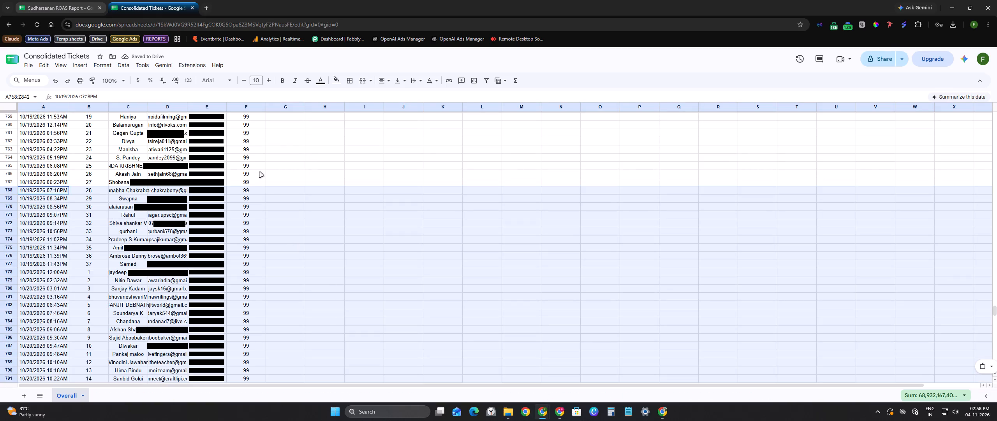
key(alt+Tab)
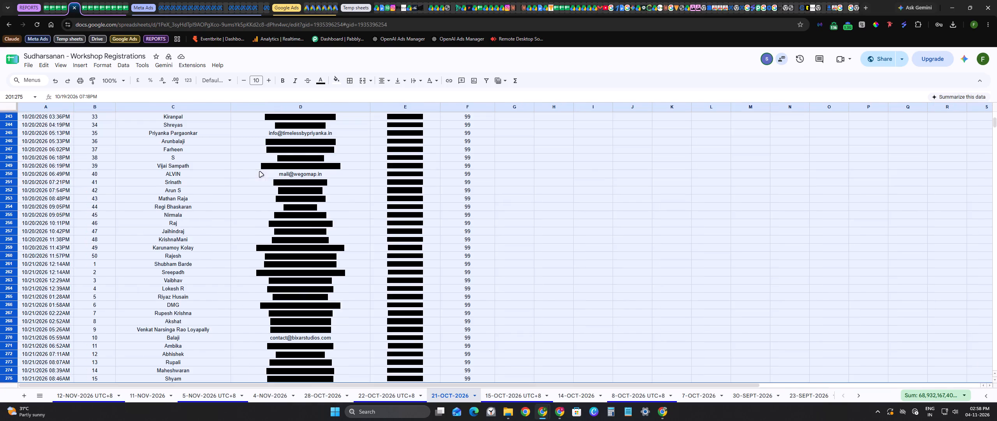
scroll(132, 275, down, 9)
scroll(135, 270, up, 6)
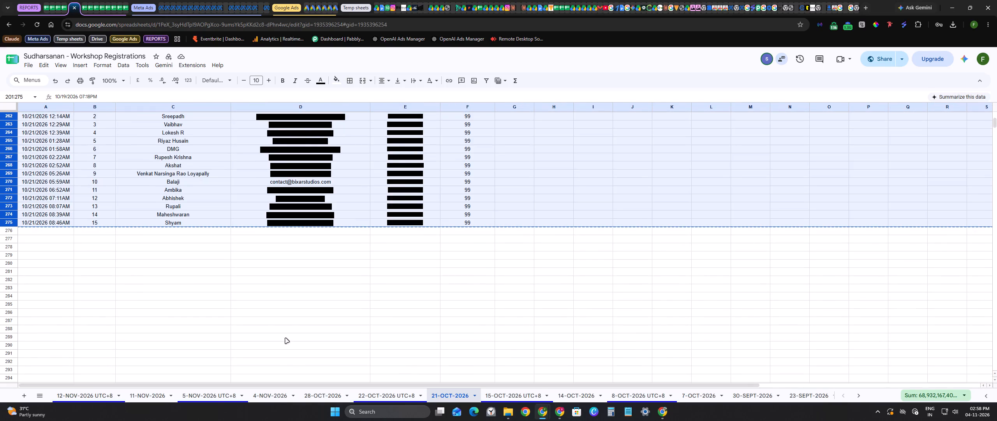
key(alt+Tab)
key(alt+Tab)
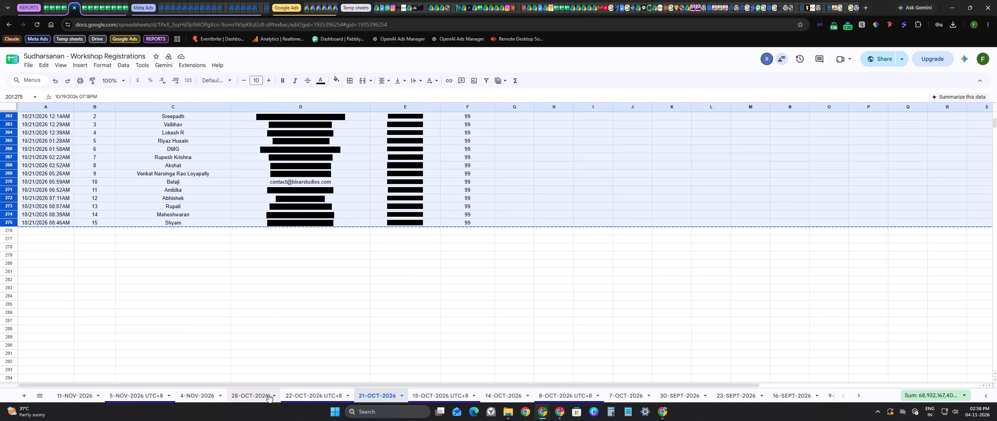
Copy all registration rows of the 28-OCT-2026 sheet, from row 2 (10/21/2026 09:01AM) down to row 293.
click(258, 395)
scroll(25, 177, up, 3)
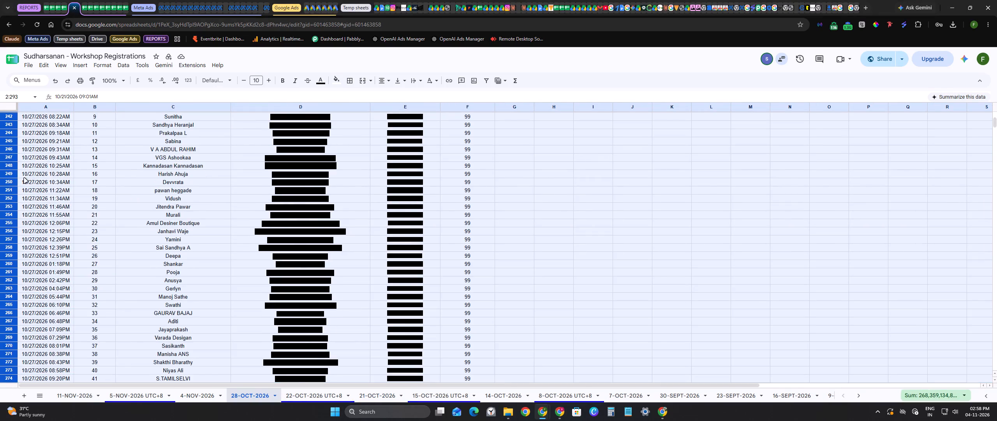
click(9, 157)
click(9, 157)
click(83, 157)
click(11, 148)
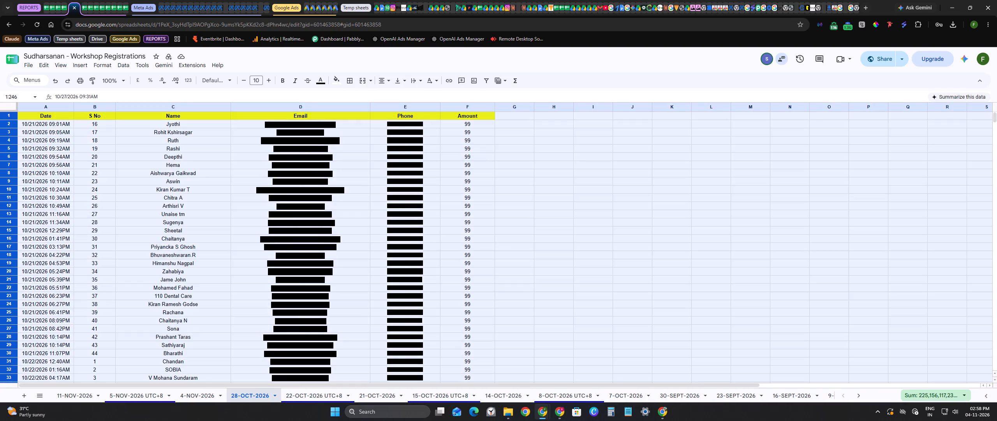
click(7, 125)
click(28, 130)
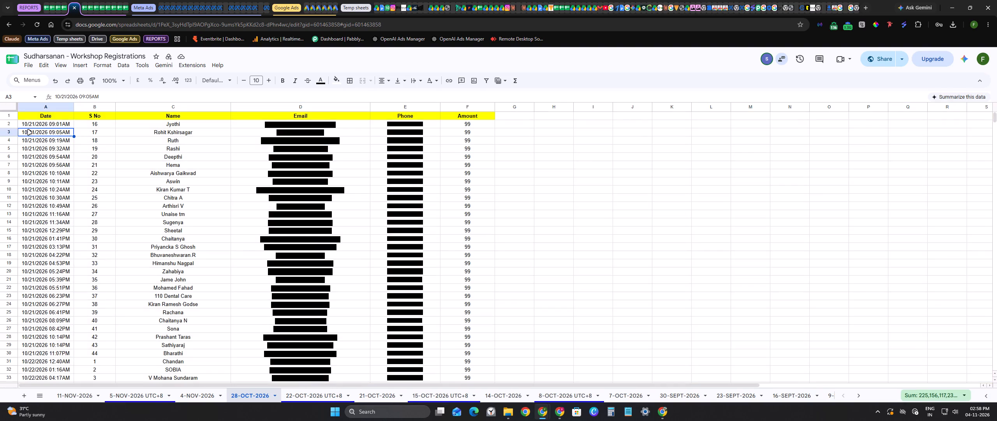
click(7, 124)
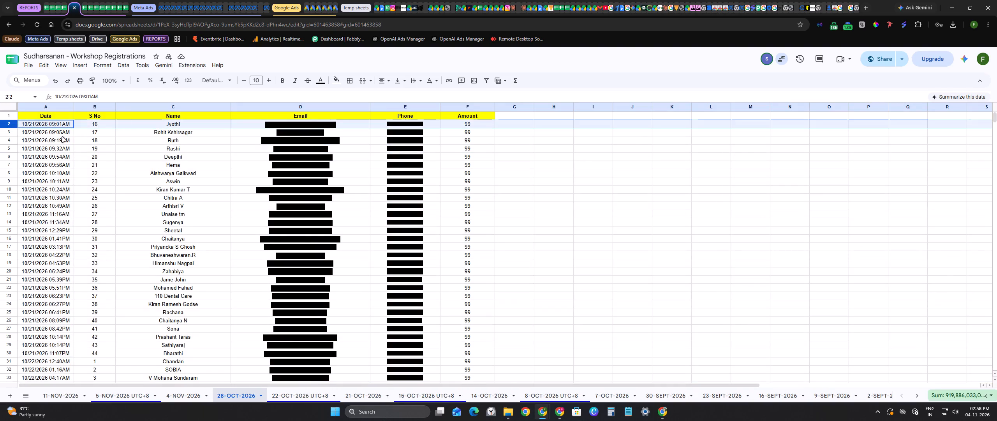
key(ctrl+shift+Down)
scroll(46, 134, up, 1)
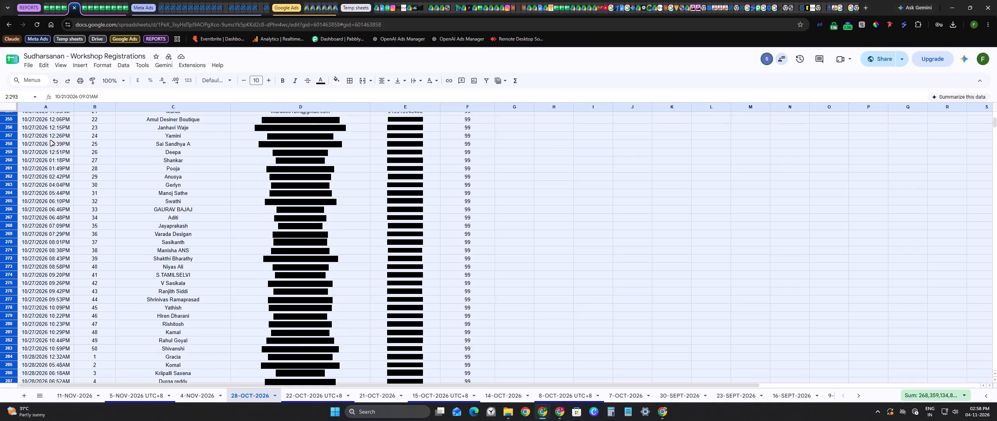
scroll(76, 175, down, 4)
key(ctrl+c)
Paste the 28-OCT-2026 registrations into the Overall sheet of Consolidated Tickets, starting at A843 below the last ticket.
key(alt+Tab)
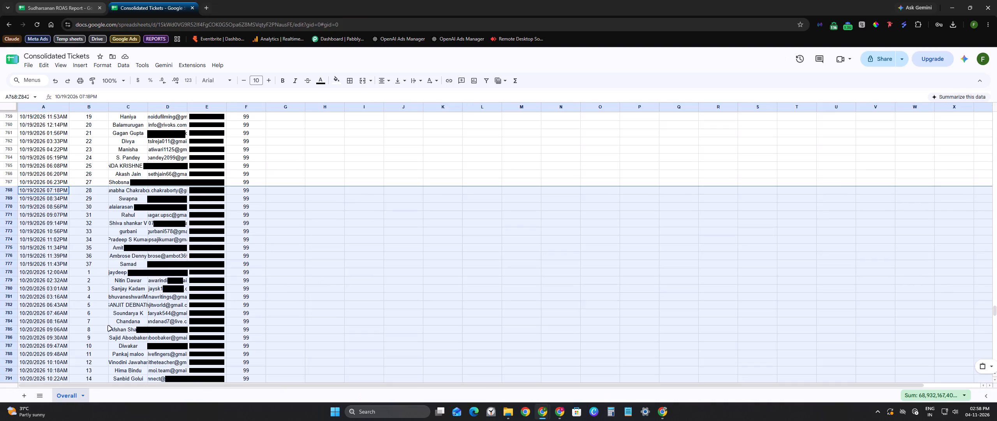
scroll(85, 285, down, 18)
scroll(75, 290, up, 8)
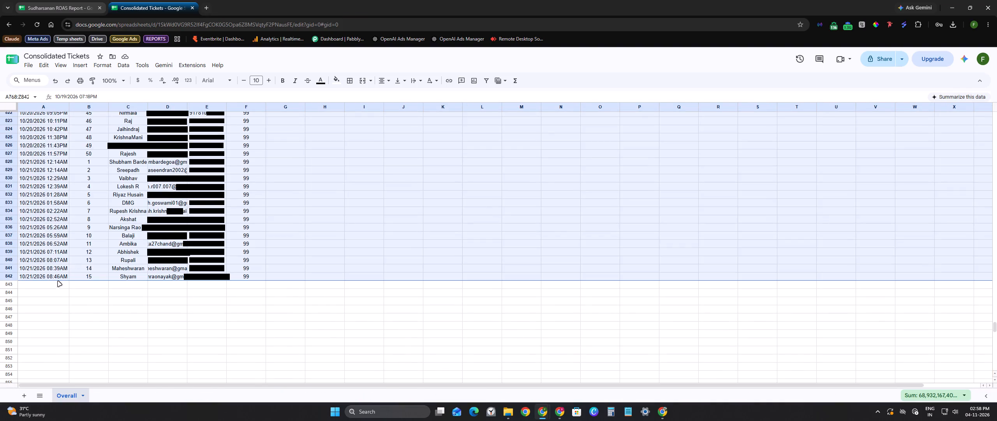
click(55, 281)
key(ctrl+v)
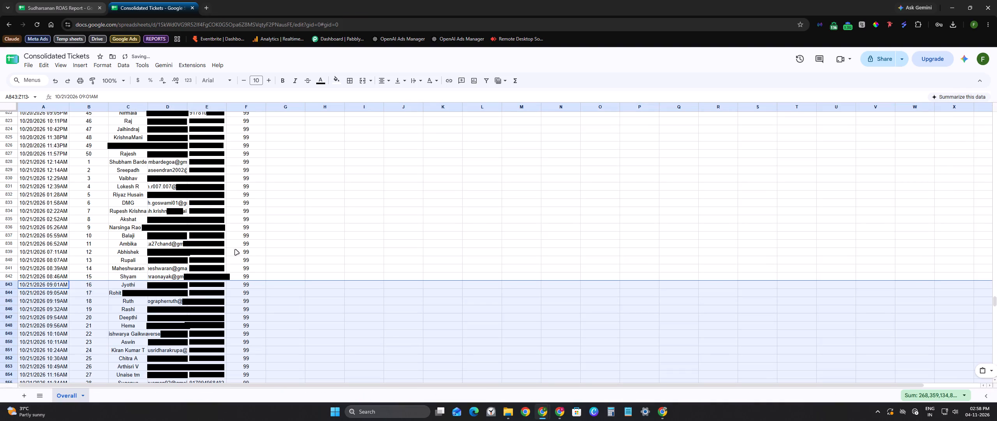
Return to the Workshop Registrations file and open the 4-NOV-2026 sheet.
key(alt+Tab)
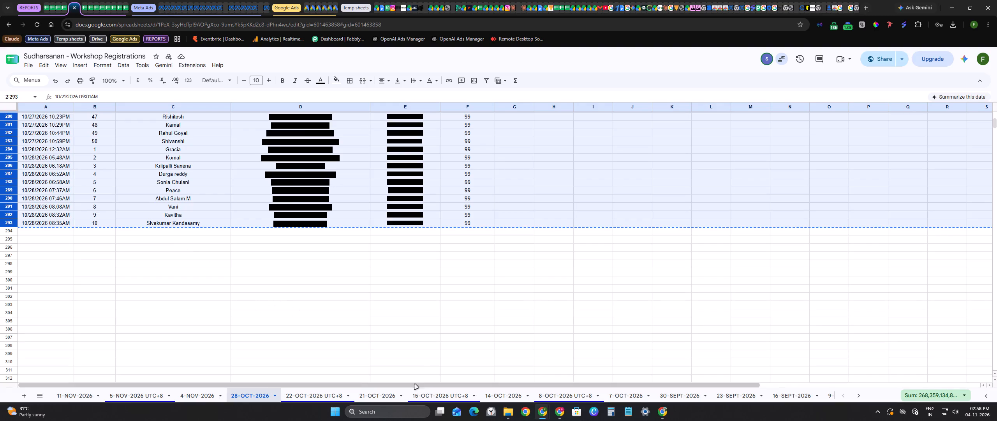
click(185, 396)
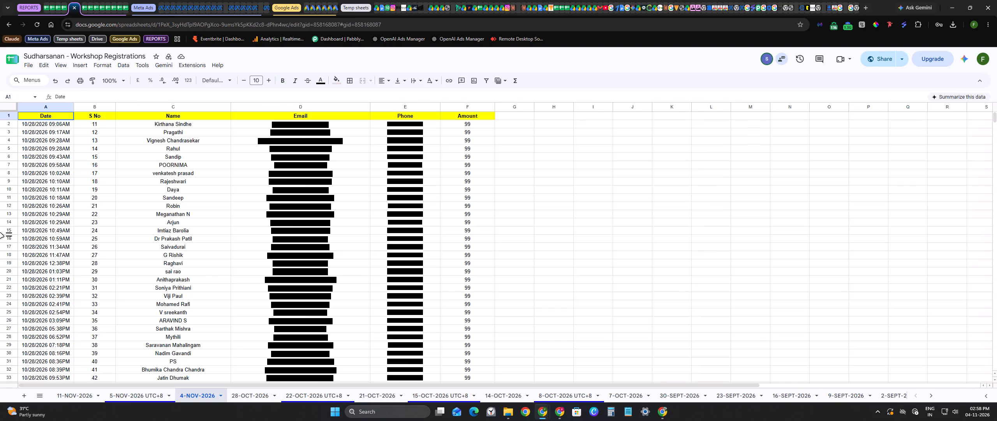
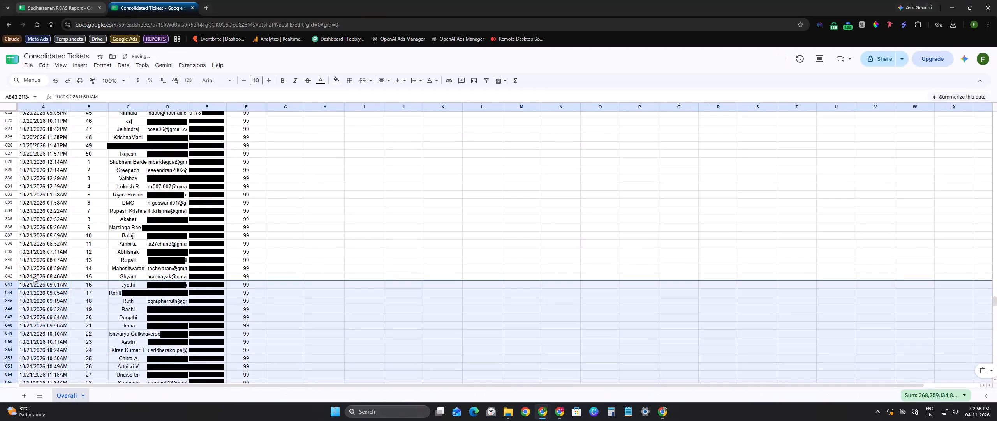
Add 1000 more rows at the bottom of the Overall sheet.
scroll(48, 316, down, 20)
scroll(48, 316, down, 13)
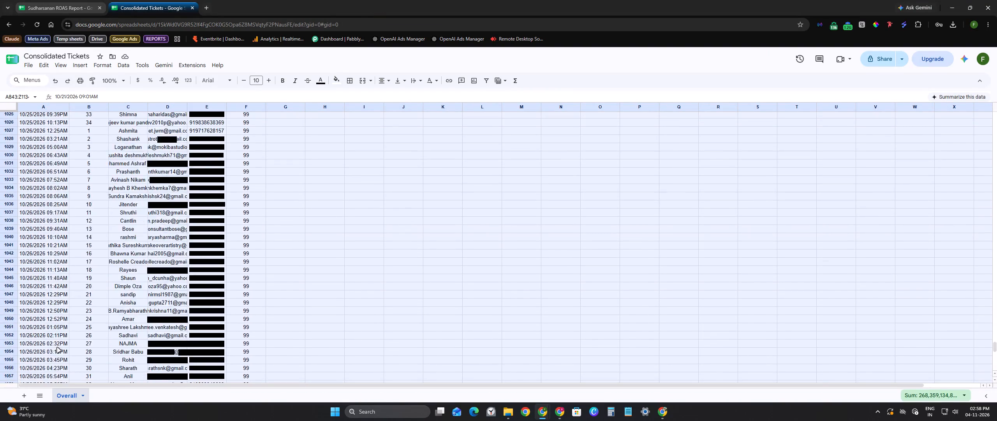
scroll(57, 348, down, 19)
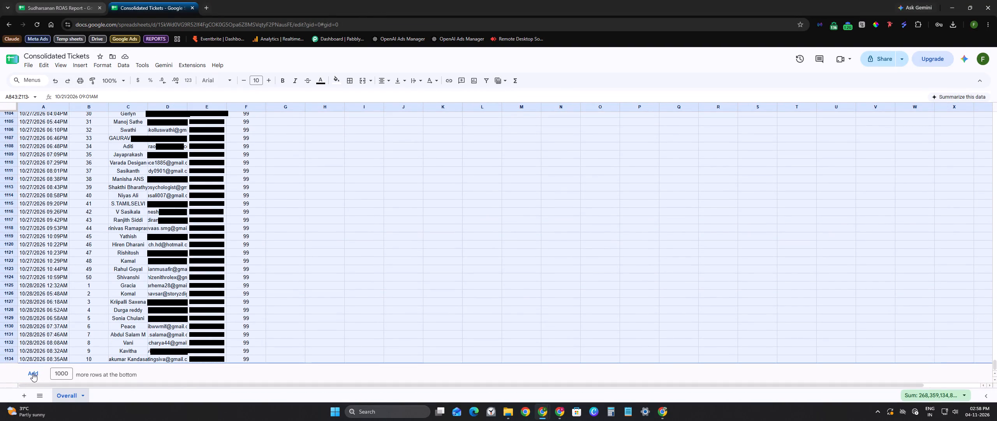
click(33, 373)
Paste the copied 4-NOV-2026 sheet registrations into the Overall sheet starting at A1135, and check where the pasted rows end.
scroll(37, 213, up, 3)
scroll(37, 213, up, 19)
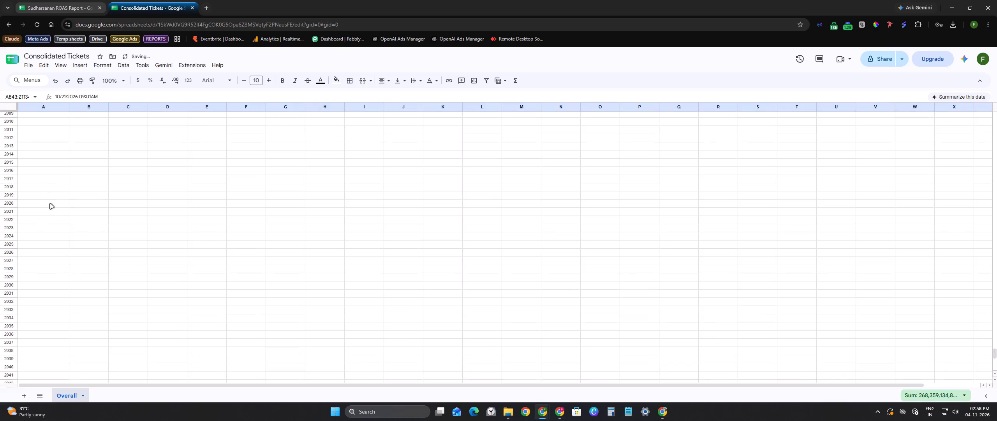
scroll(50, 204, up, 20)
scroll(50, 204, up, 20)
scroll(50, 204, up, 7)
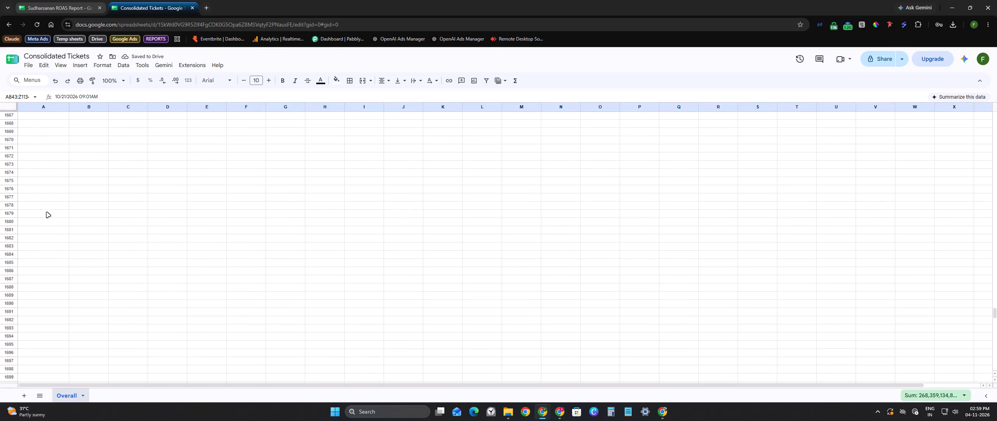
scroll(47, 212, up, 20)
scroll(47, 212, up, 20)
scroll(47, 212, up, 7)
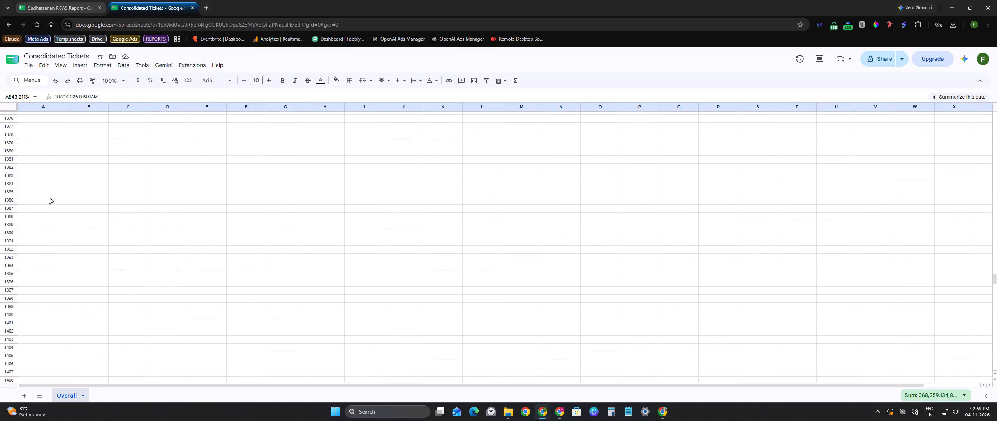
scroll(49, 198, up, 7)
scroll(48, 191, down, 1)
scroll(48, 191, up, 20)
scroll(48, 191, up, 1)
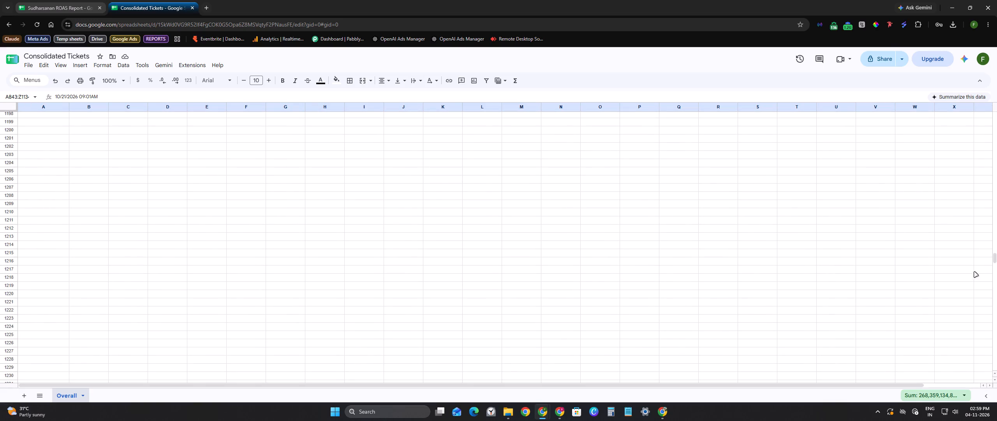
drag(996, 259, 996, 253)
scroll(149, 246, up, 2)
scroll(53, 200, up, 1)
click(25, 197)
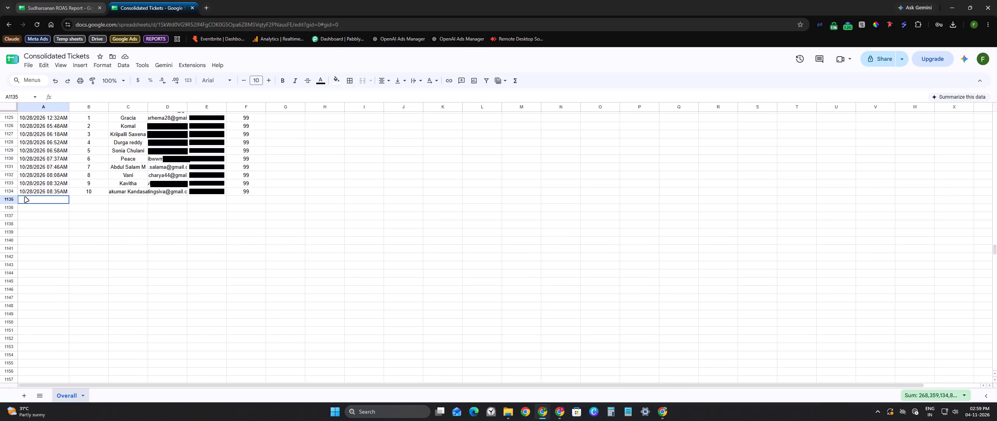
key(ctrl+v)
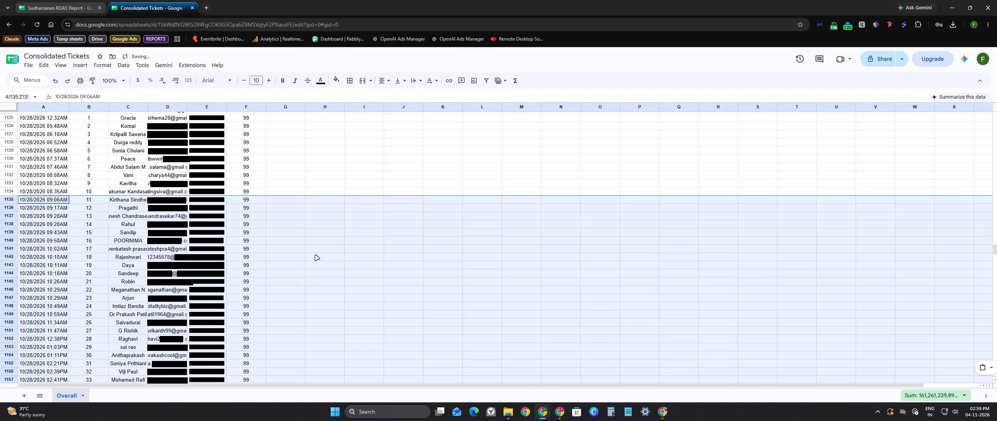
scroll(361, 242, down, 7)
scroll(363, 238, down, 20)
scroll(363, 238, down, 6)
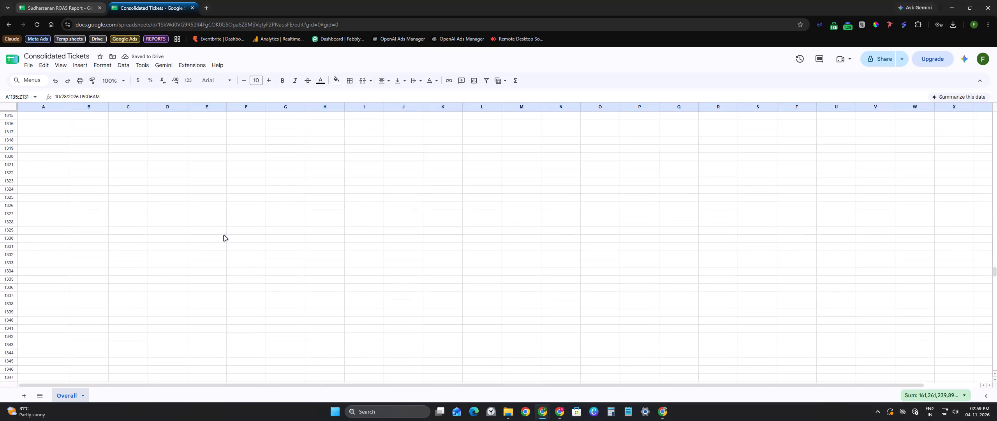
scroll(222, 236, up, 6)
Rename the spreadsheet as Consolidated Tickets OCT.
click(23, 67)
click(32, 67)
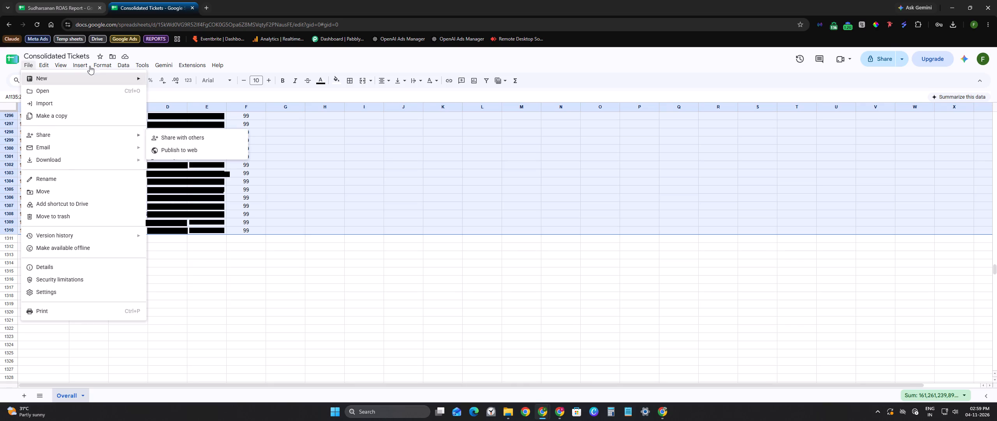
double_click(76, 52)
click(83, 57)
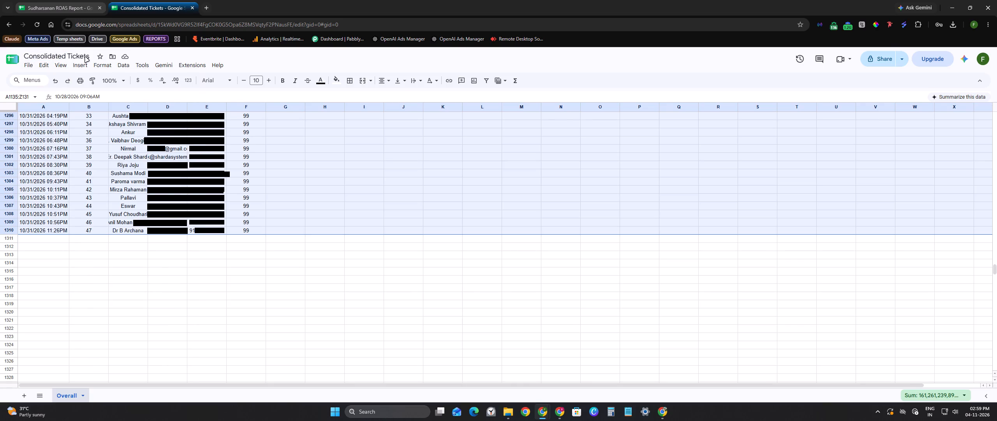
double_click(86, 57)
click(88, 55)
click(88, 54)
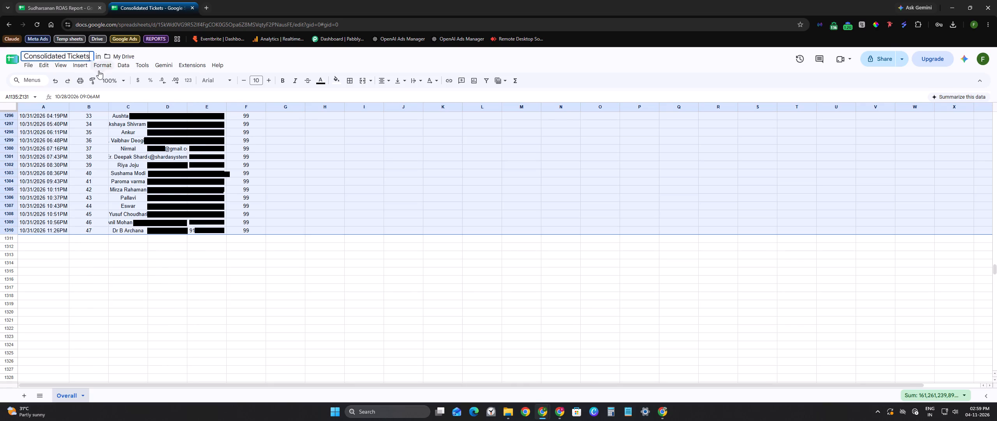
key(space)
text(OCT)
click(237, 52)
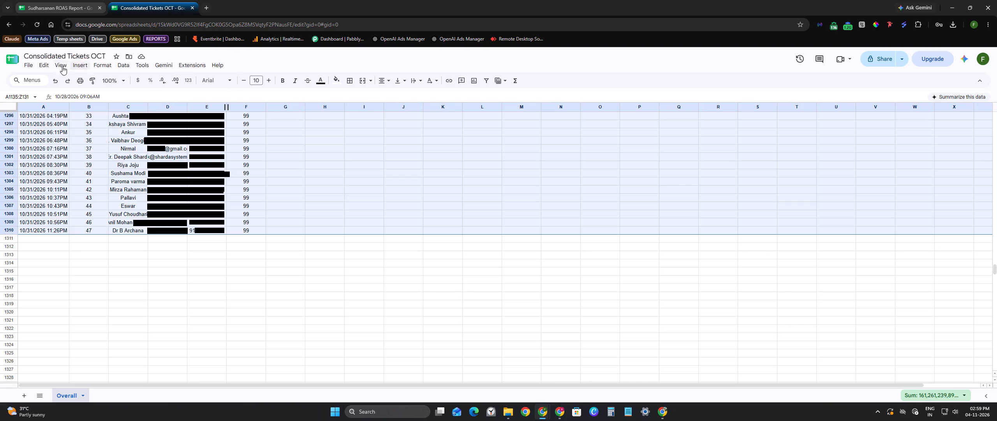
Download the Consolidated Tickets OCT spreadsheet as an Excel (.xlsx) file.
click(32, 66)
click(268, 260)
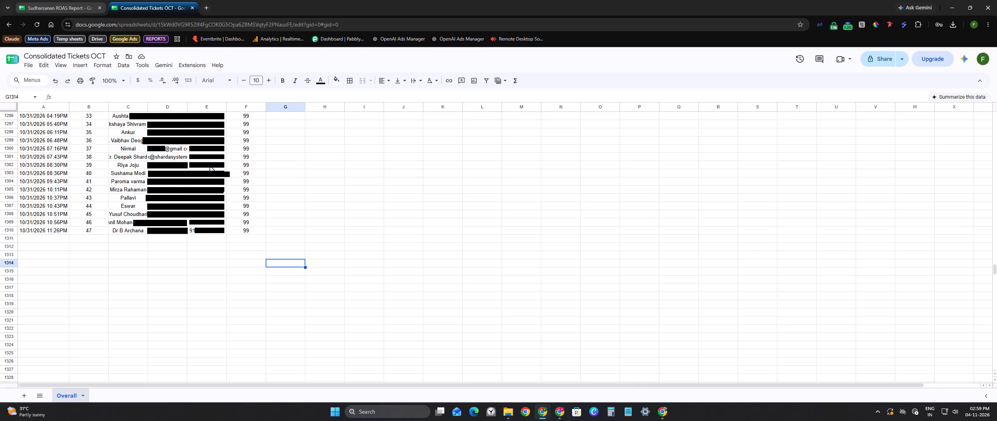
click(26, 68)
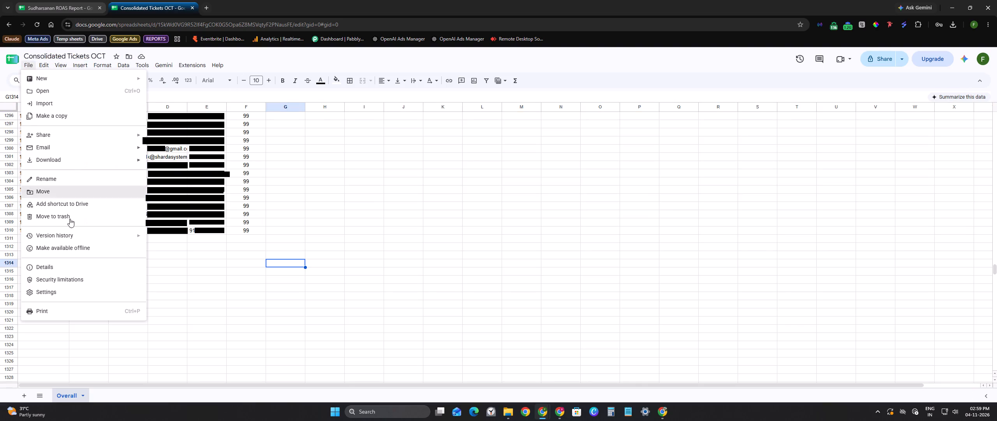
key(alt+Tab)
scroll(120, 303, down, 11)
scroll(53, 305, up, 10)
key(alt+Tab)
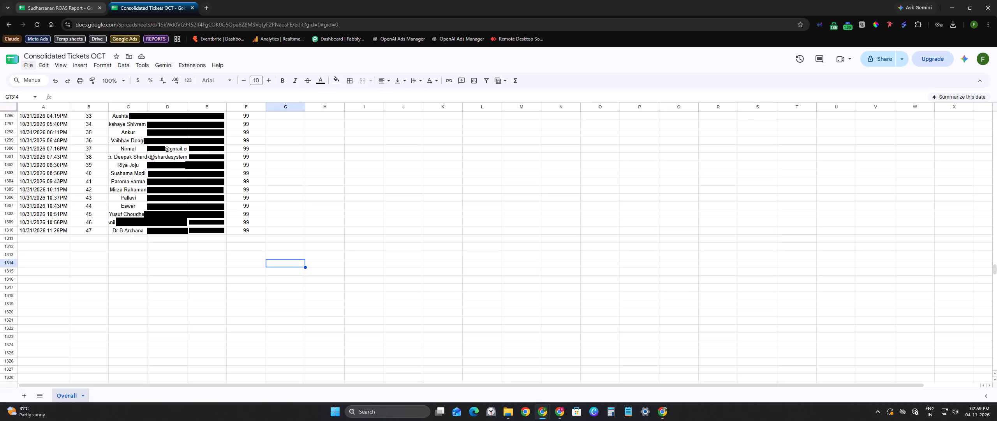
key(alt+Tab)
key(alt+Tab)
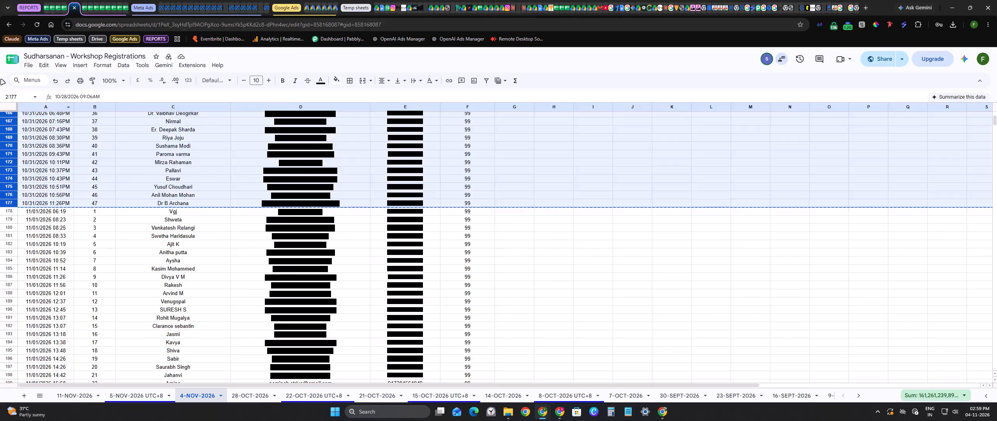
click(22, 70)
click(29, 64)
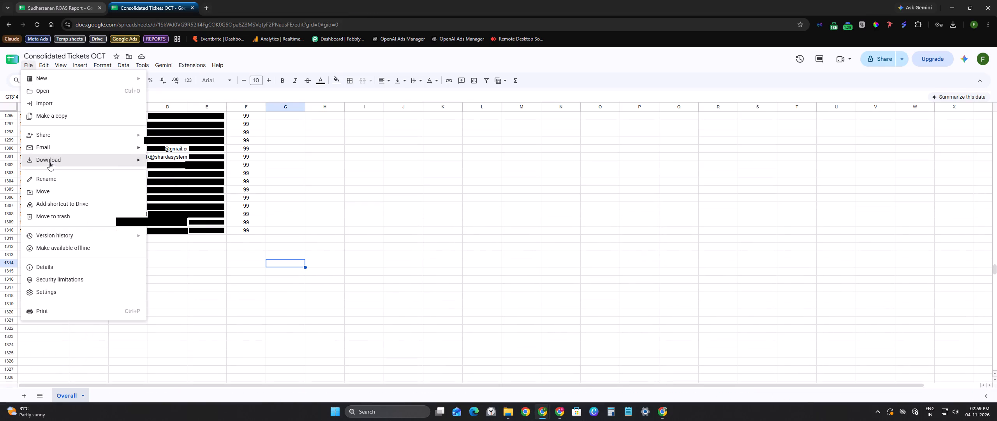
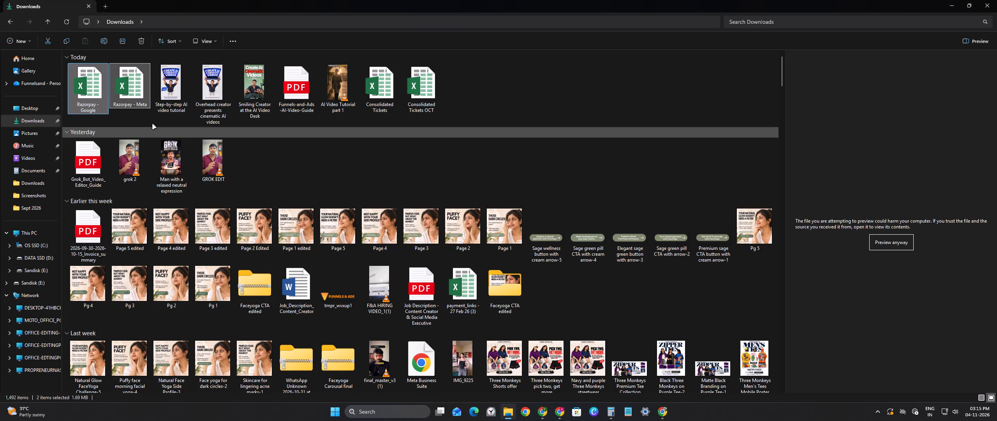
click(109, 90)
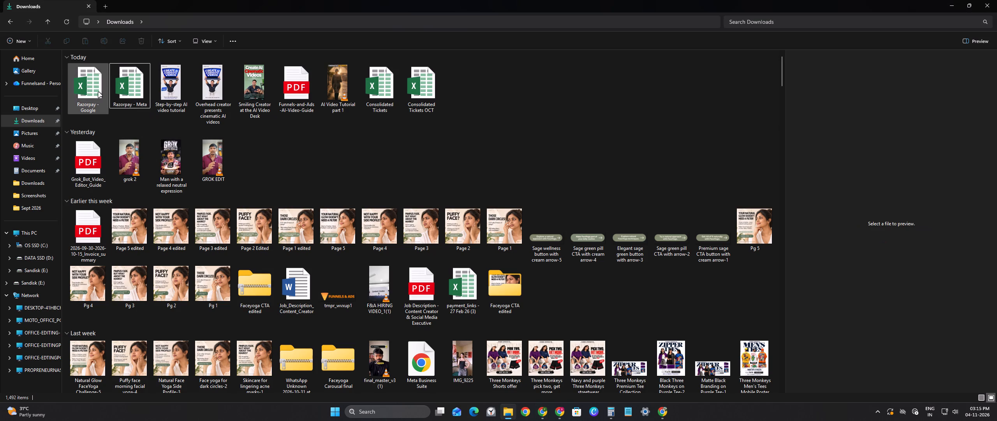
double_click(91, 92)
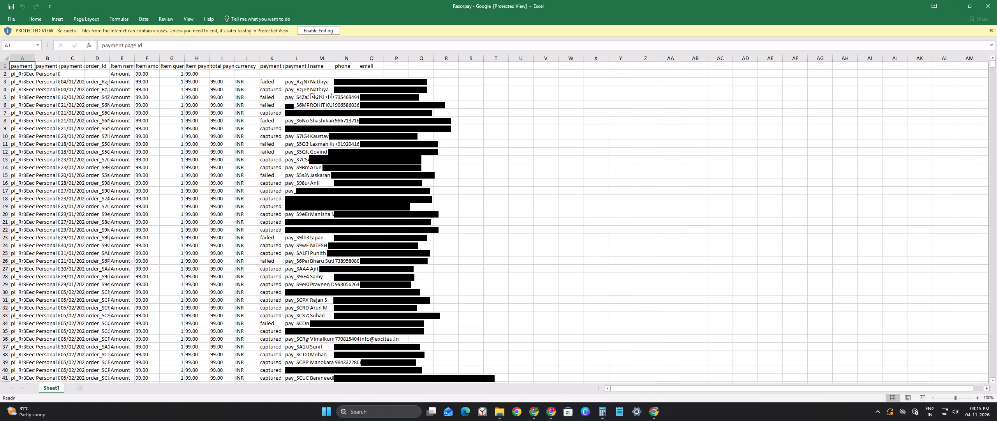
click(315, 29)
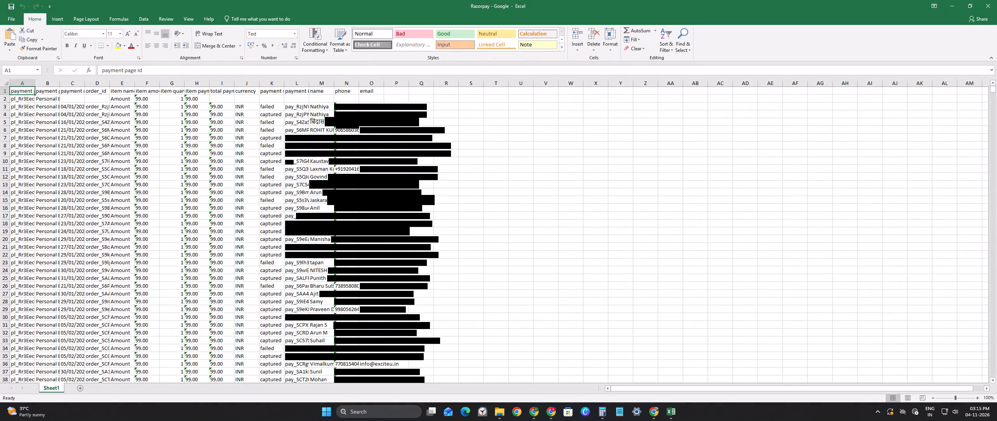
Add filters to the header row, from the payment page id column through the email column.
drag(19, 90, 378, 83)
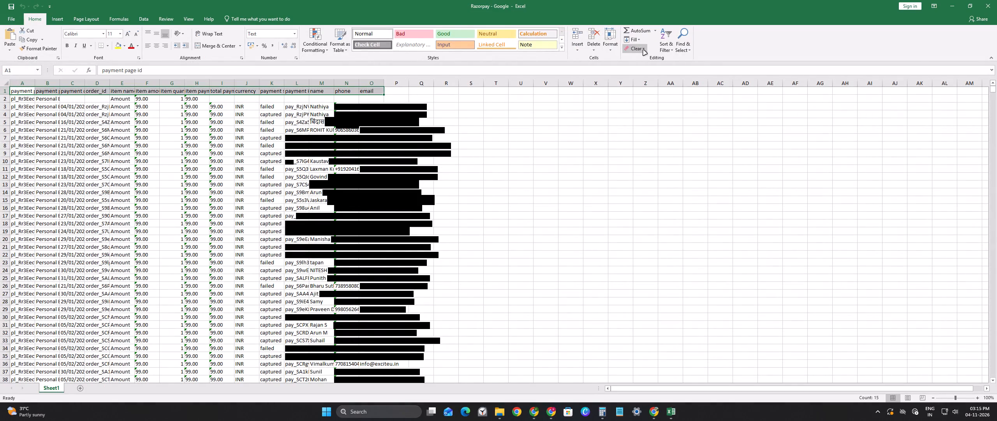
click(666, 47)
click(673, 87)
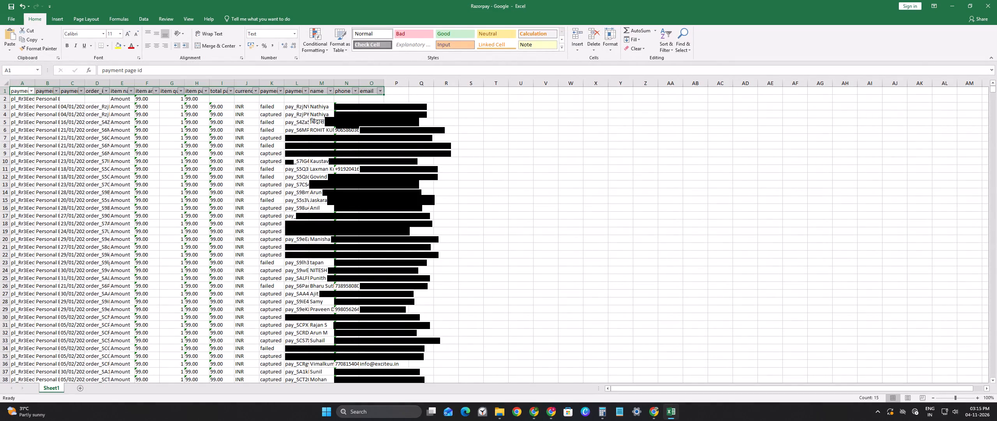
Filter the payment status column to show only captured payments.
click(280, 91)
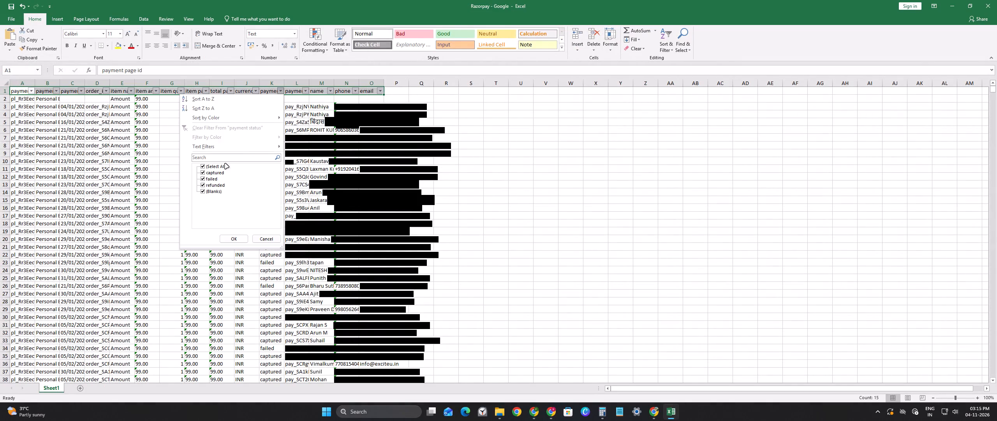
click(218, 170)
click(213, 168)
click(213, 175)
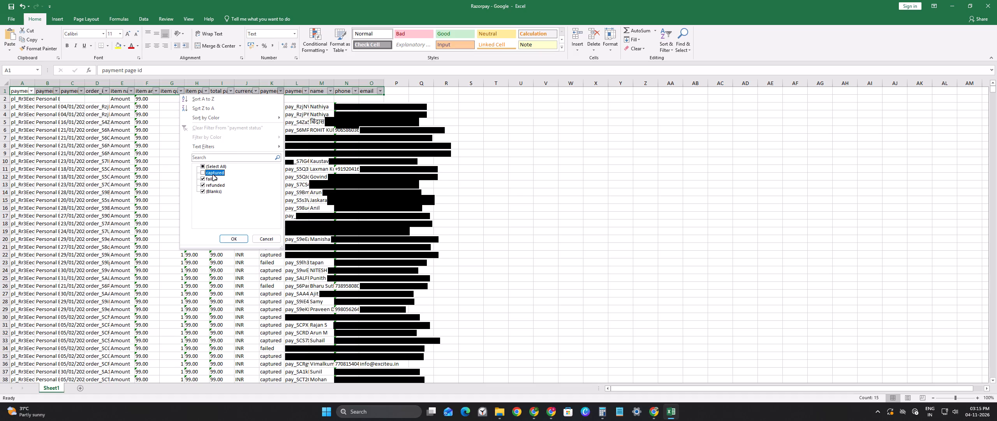
double_click(214, 169)
click(216, 169)
click(216, 171)
click(233, 238)
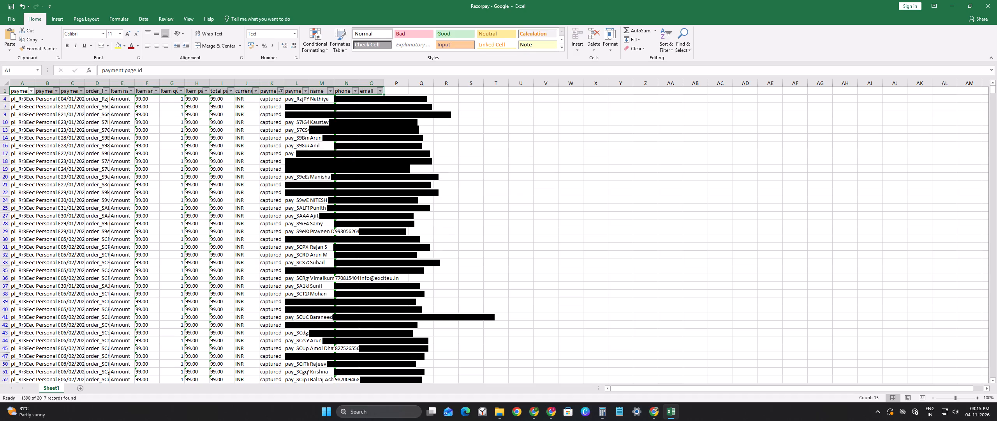
Filter the payment date column to October dates using the search text "/10/".
click(80, 91)
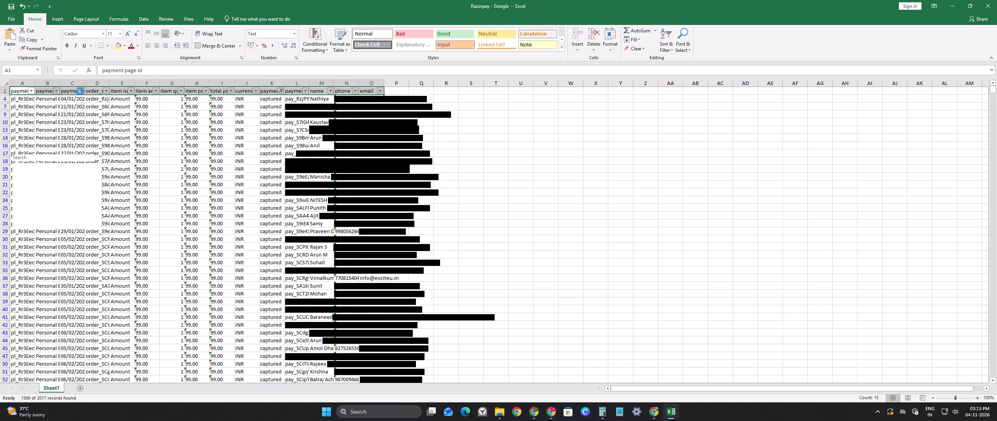
click(25, 157)
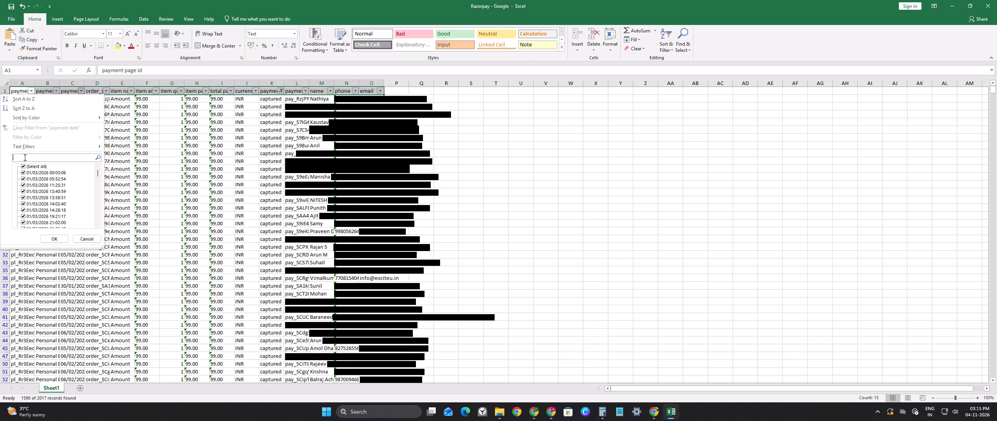
text(/10/)
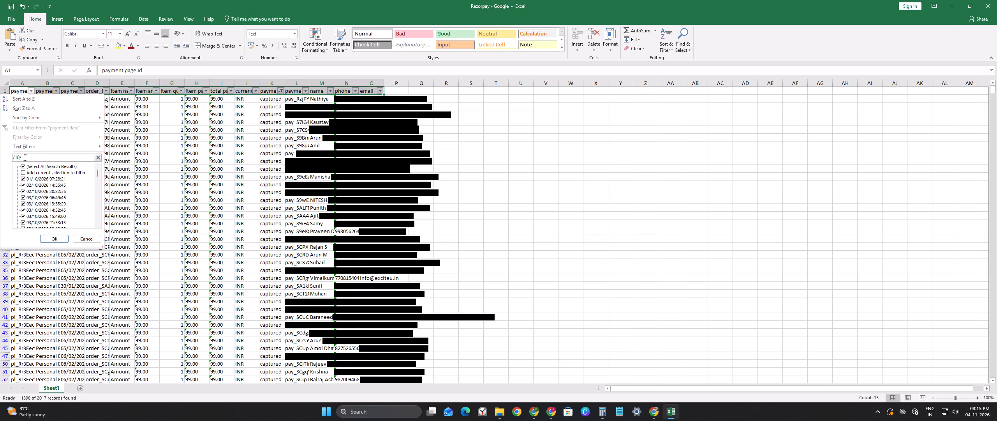
click(52, 240)
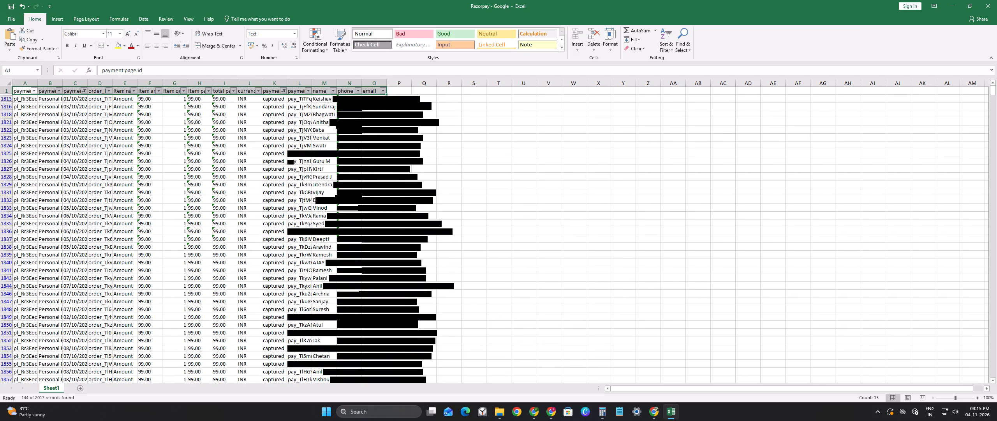
Select all filtered October entries in the payment date column and check their count and date range.
click(69, 99)
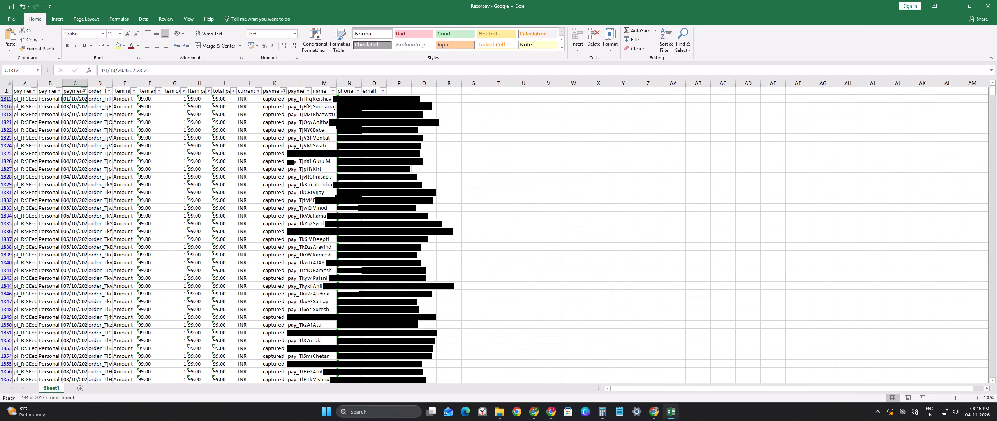
key(ctrl+shift+Down)
scroll(201, 111, down, 3)
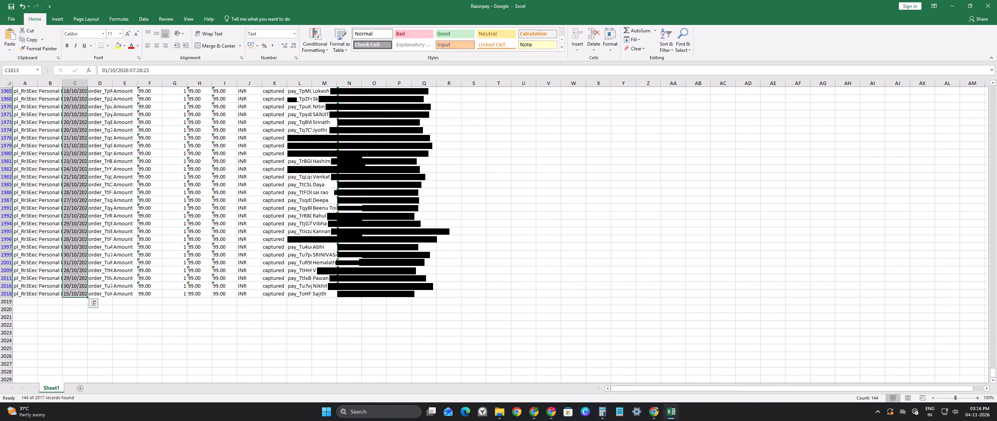
scroll(336, 242, up, 20)
scroll(336, 242, up, 20)
scroll(336, 242, up, 1)
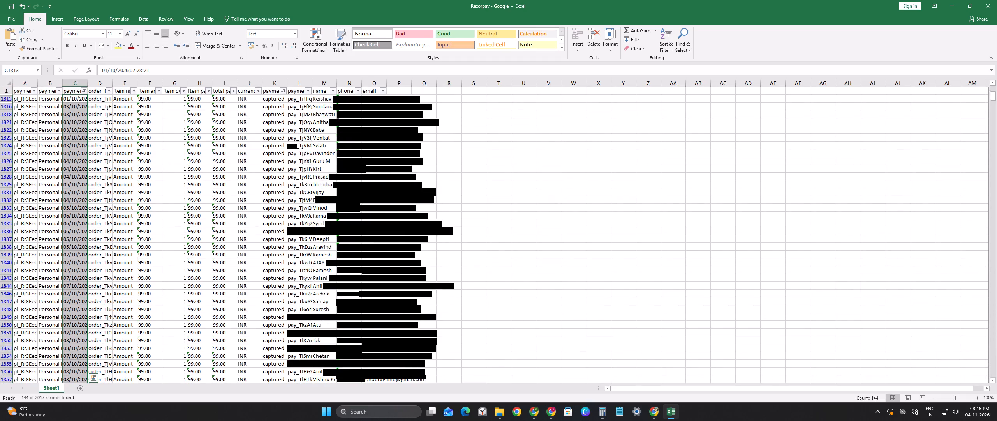
scroll(339, 248, up, 9)
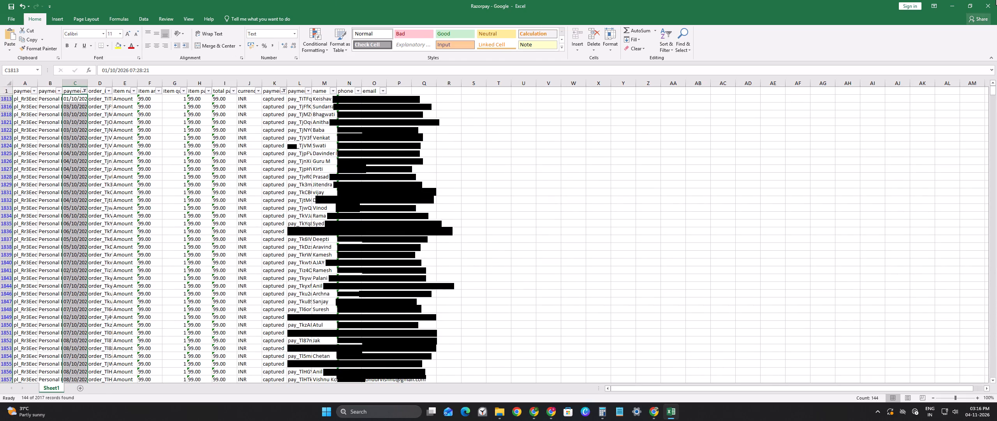
Close the Razorpay - Google workbook and open the Razorpay - Meta workbook from the Downloads folder.
click(996, 0)
click(493, 213)
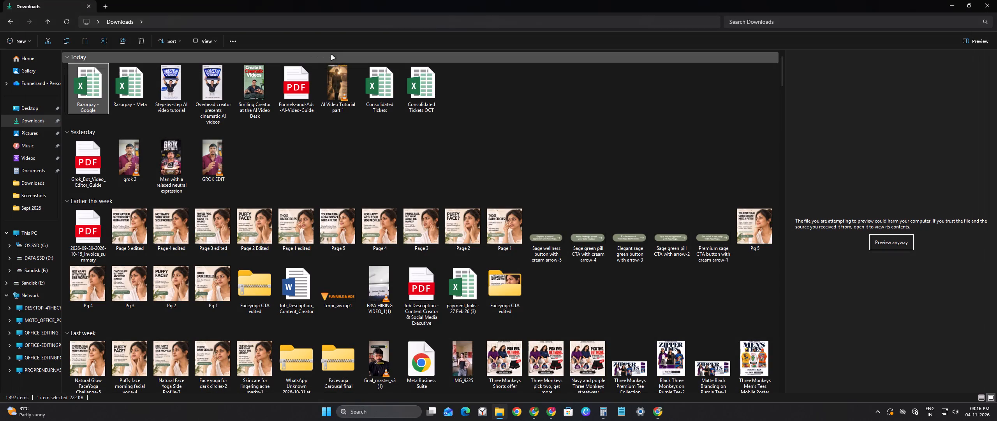
double_click(124, 92)
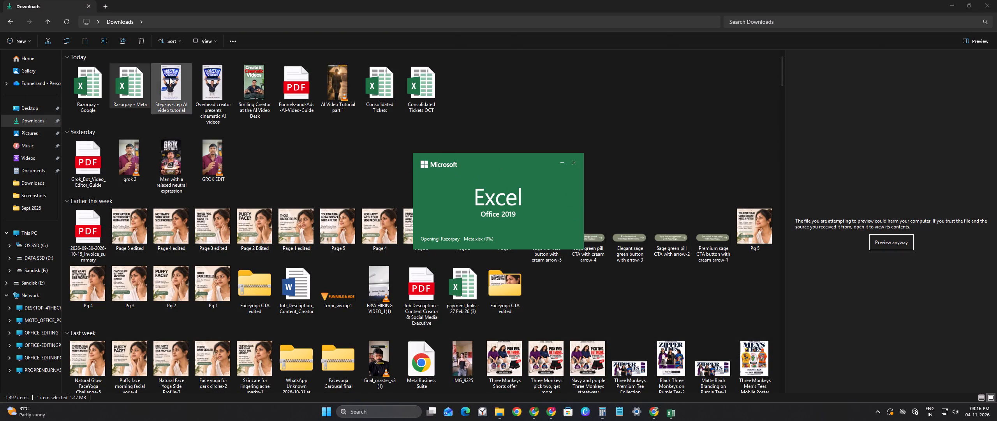
click(317, 33)
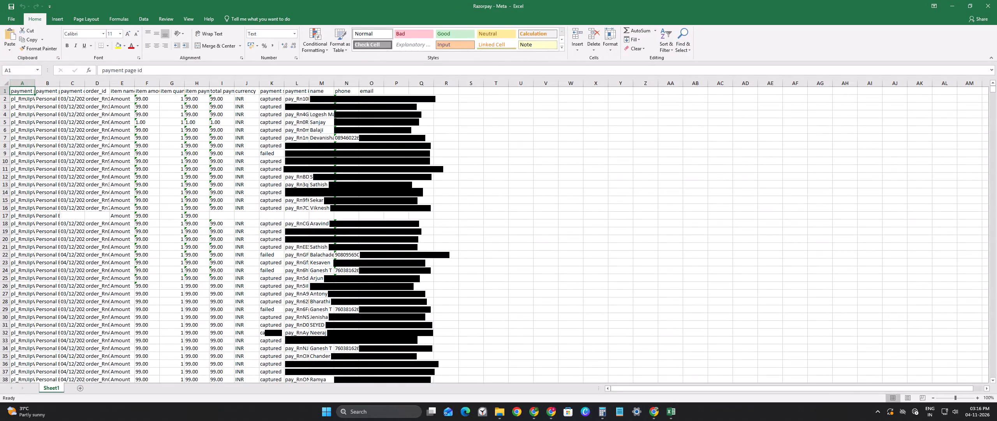
Add filters to the header row, from the payment page id column through the email column.
drag(17, 90, 368, 83)
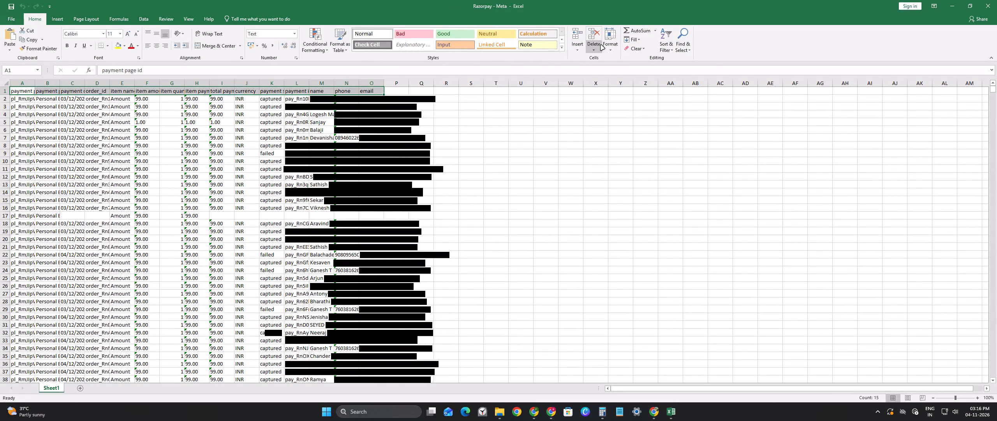
click(666, 46)
click(666, 87)
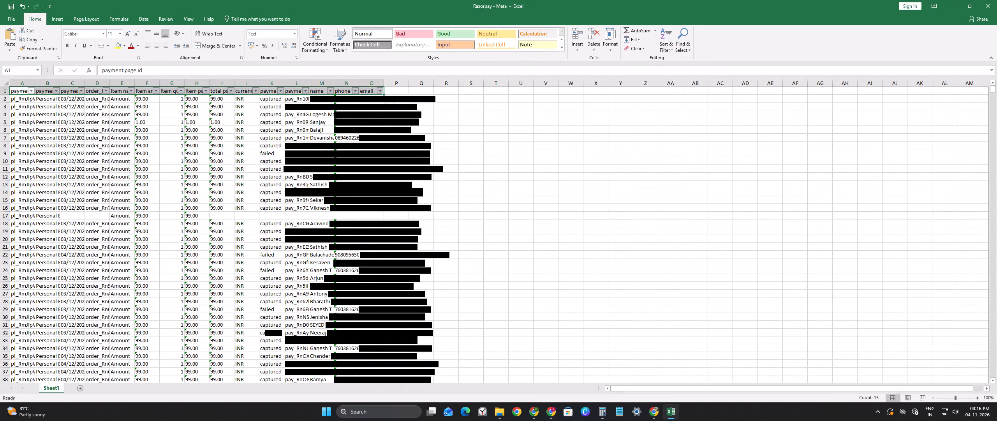
Filter the payment status column to show only captured payments.
click(279, 90)
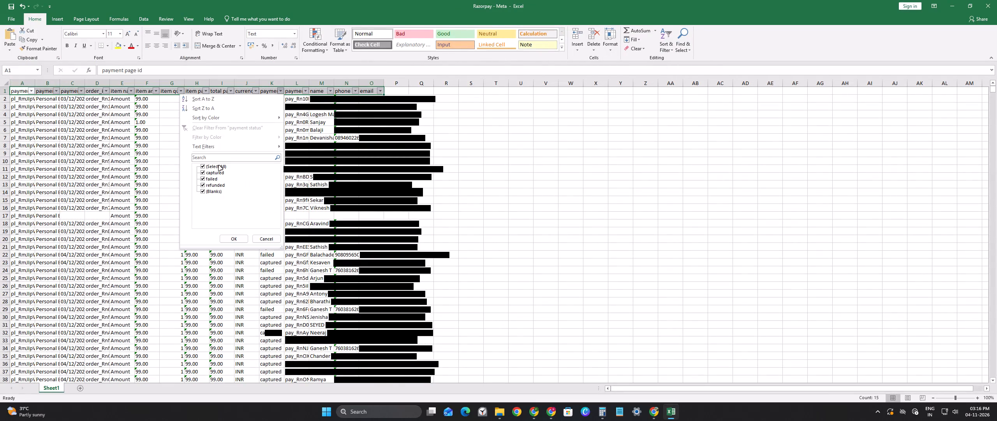
click(215, 166)
click(214, 170)
click(232, 241)
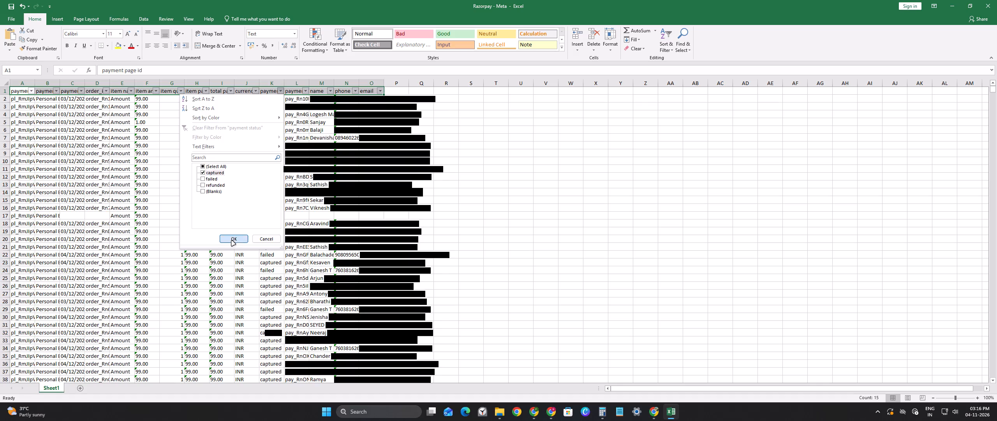
Filter the payment date column to October dates using the search text "/10/".
click(82, 90)
click(44, 160)
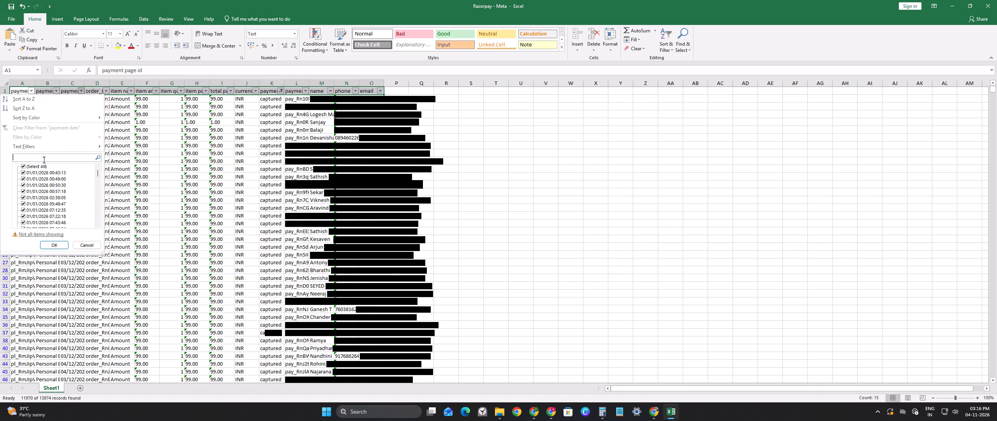
text(/10/)
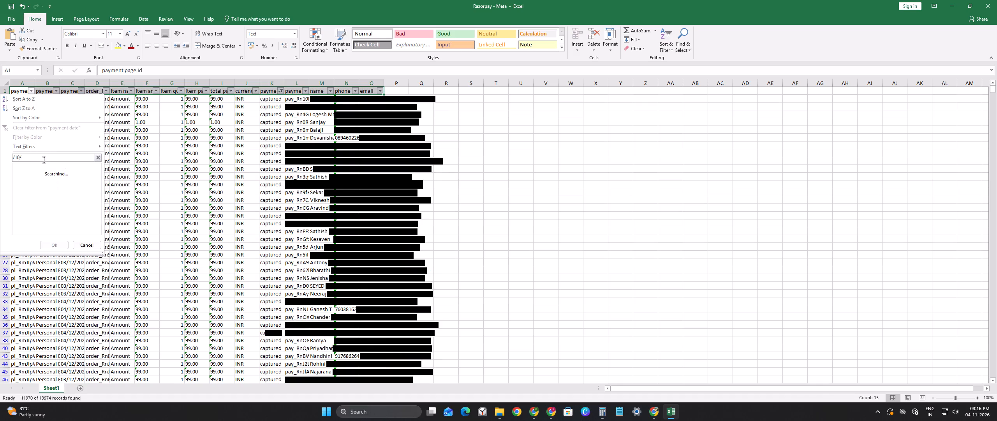
click(59, 246)
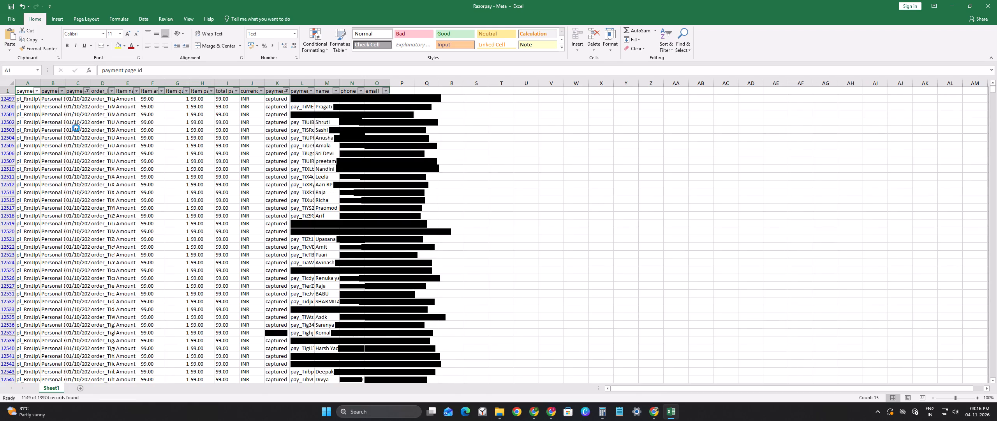
Select all filtered October entries in the payment date column and check their count and last dates.
click(80, 101)
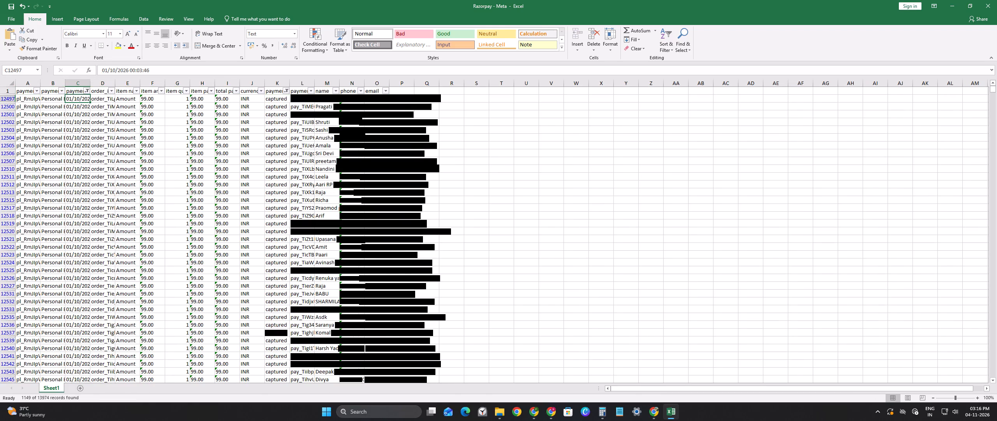
key(ctrl+shift+Down)
scroll(102, 186, down, 2)
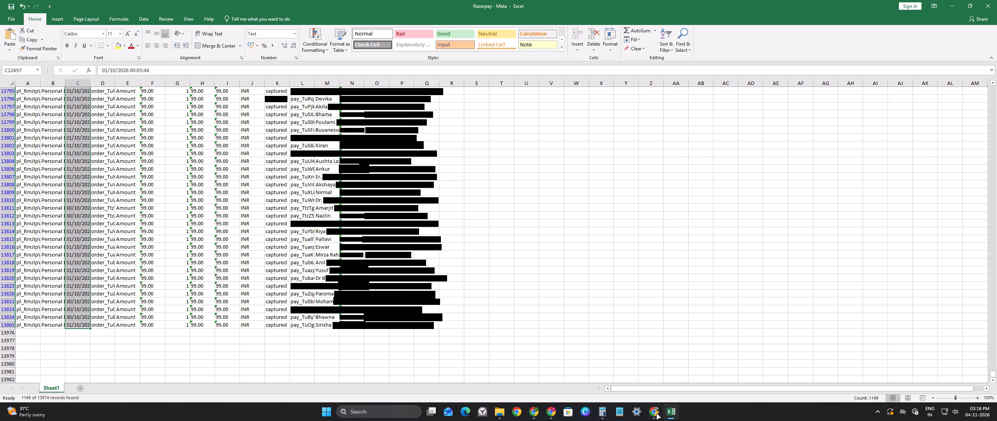
In Calculator, add the Meta and Google captured counts, 1149 + 144.
click(602, 415)
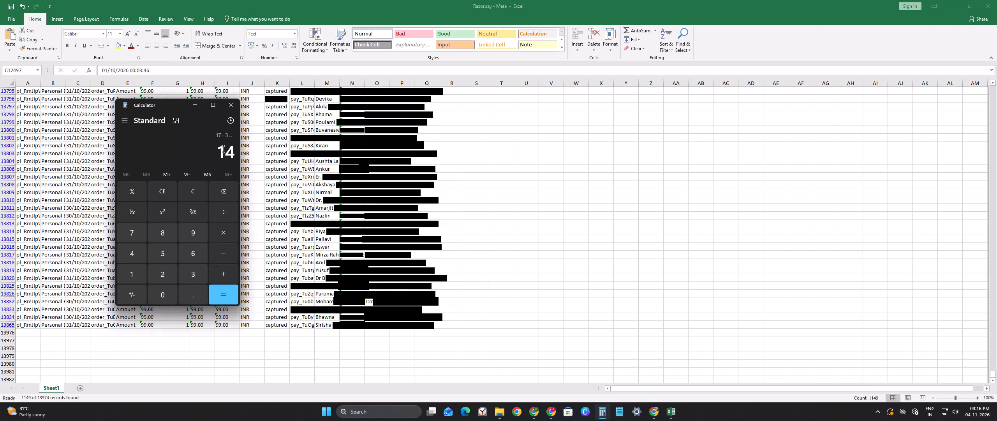
click(183, 191)
text(1149)
text(+144)
key(Return)
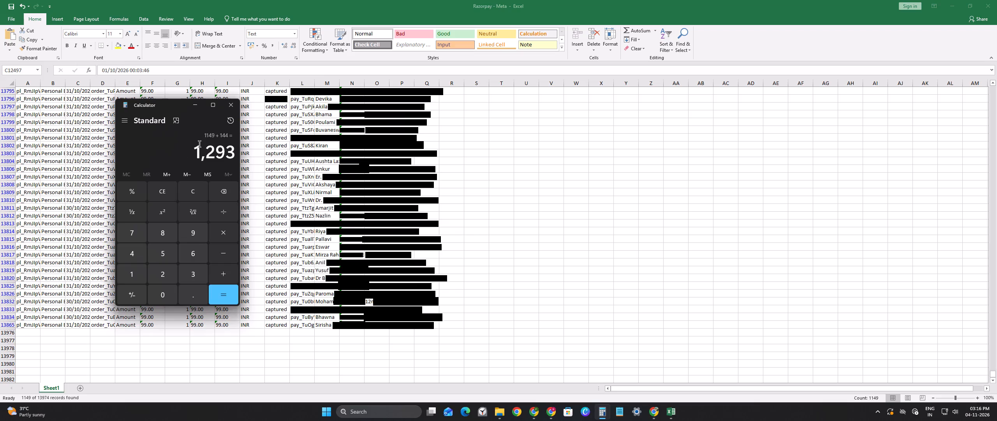
drag(194, 150, 226, 151)
drag(234, 152, 196, 152)
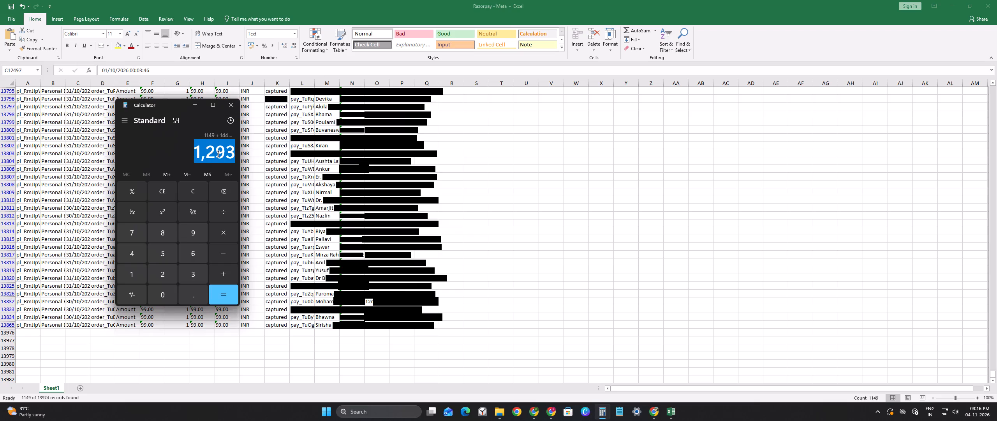
click(198, 154)
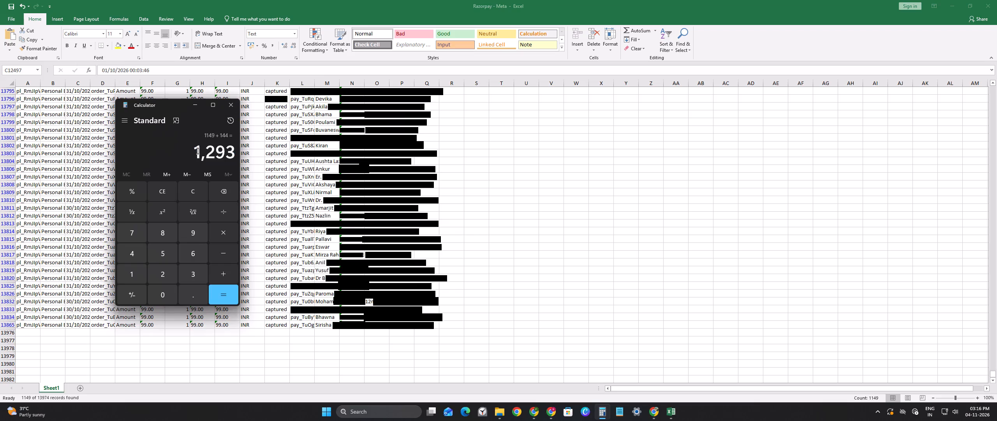
Subtract the consolidated sheet's 1309 entries from the sum, and add 2 to the difference.
text(-1309)
key(Return)
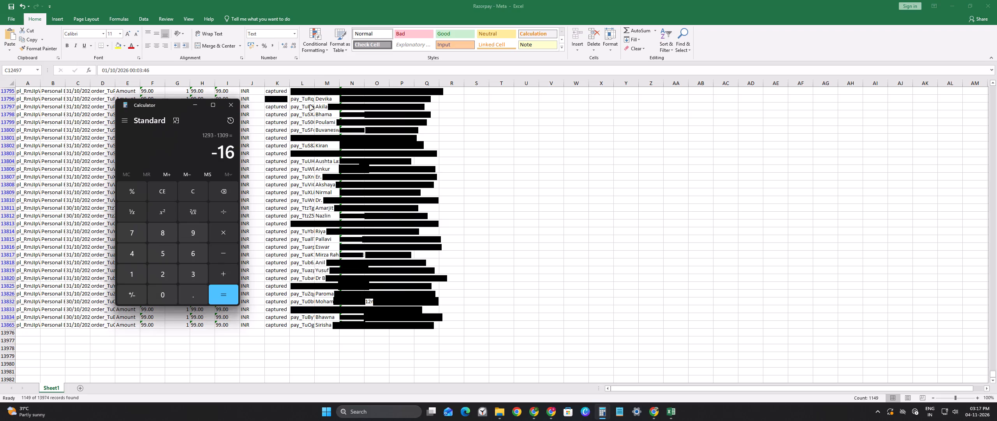
drag(208, 152, 234, 154)
drag(213, 153, 234, 156)
click(227, 156)
text(+2)
key(Return)
drag(220, 157, 234, 156)
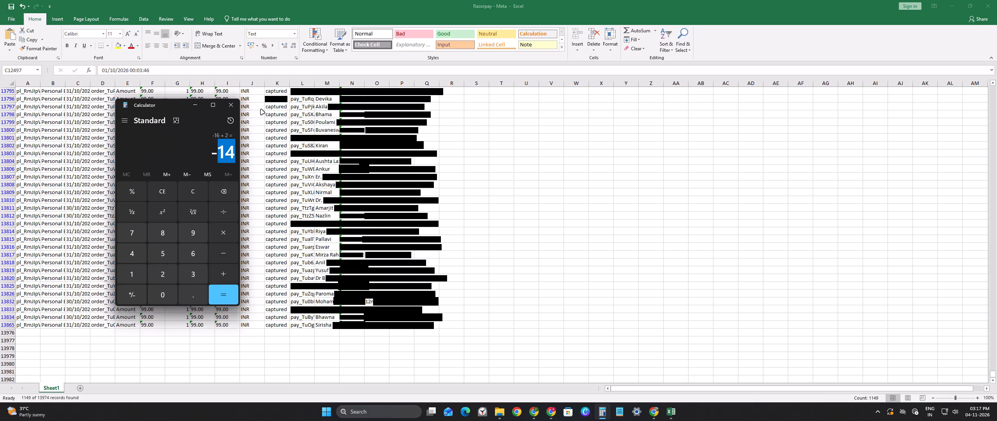
click(224, 158)
drag(219, 152, 240, 153)
Switch to the Compare Ticket Discrepancies chat in ChatGPT and check the total missing payments in the October 2026 table.
key(alt+Tab)
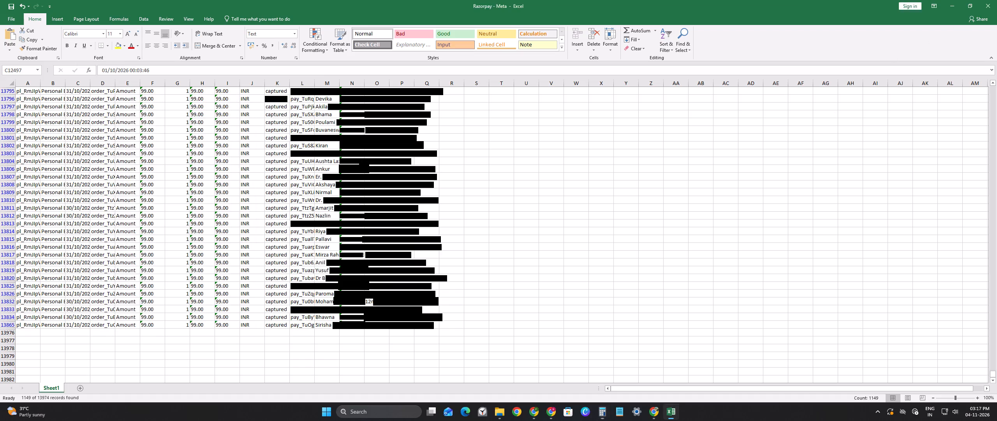
key(alt+Tab)
key(alt+Tab)
key(alt+Tab)
key(alt+Tab)
key(alt+Tab)
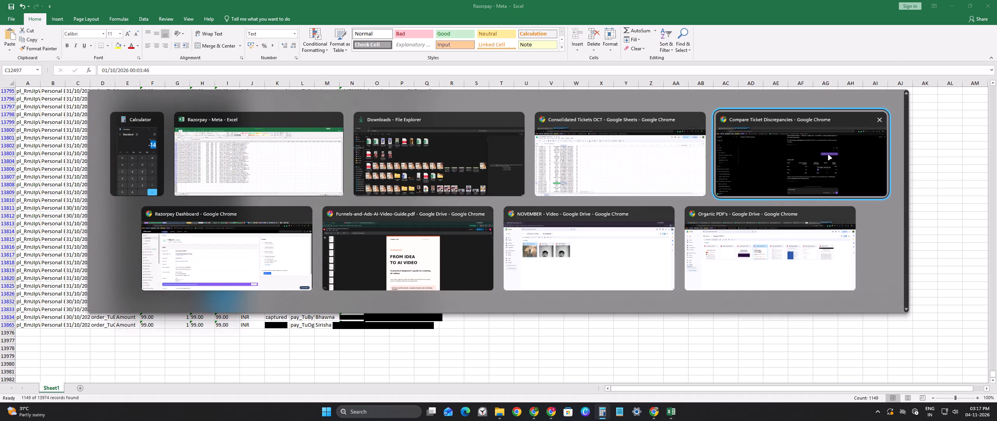
click(624, 265)
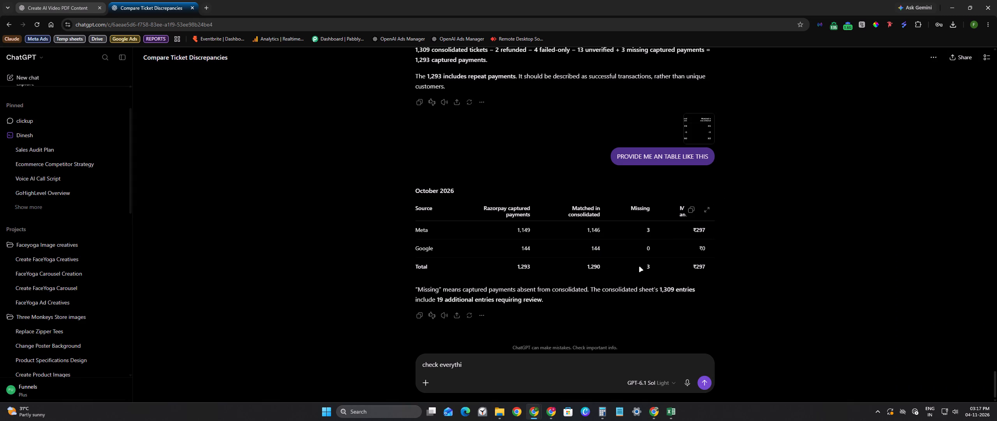
drag(648, 270, 654, 270)
drag(645, 264, 654, 265)
click(577, 283)
Replace the unsent draft "check everythi" with "in 19", and clear the message box completely.
drag(479, 366, 293, 356)
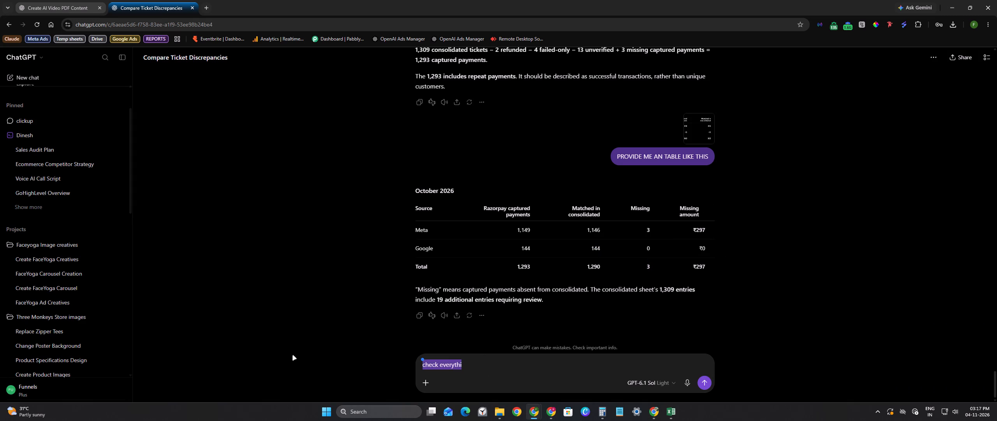
drag(293, 356, 292, 356)
text(in 19)
key(space)
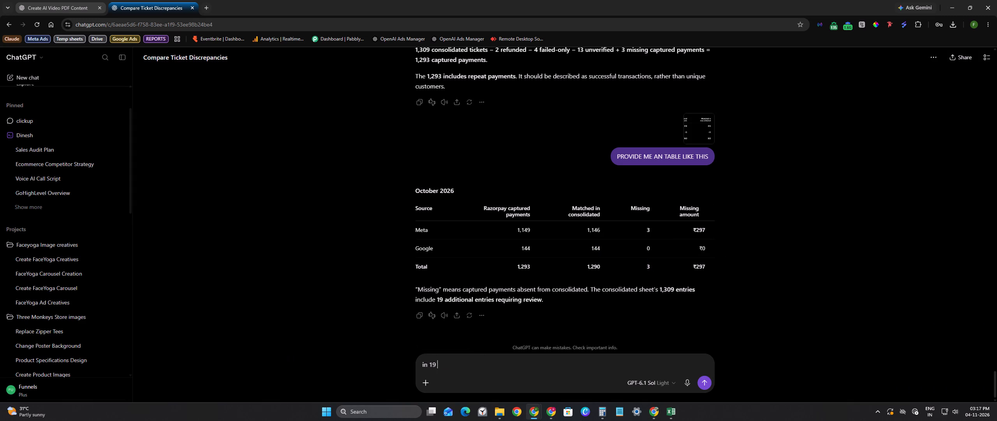
key(BackSpace)
key(BackSpace)
key(BackSpace)
key(BackSpace)
key(BackSpace)
key(BackSpace)
key(BackSpace)
key(BackSpace)
key(BackSpace)
key(BackSpace)
key(BackSpace)
key(alt+Tab)
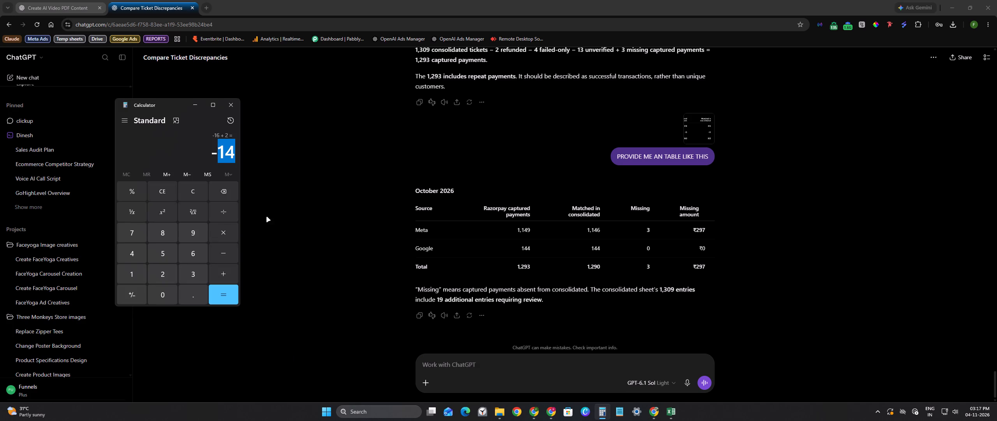
click(227, 120)
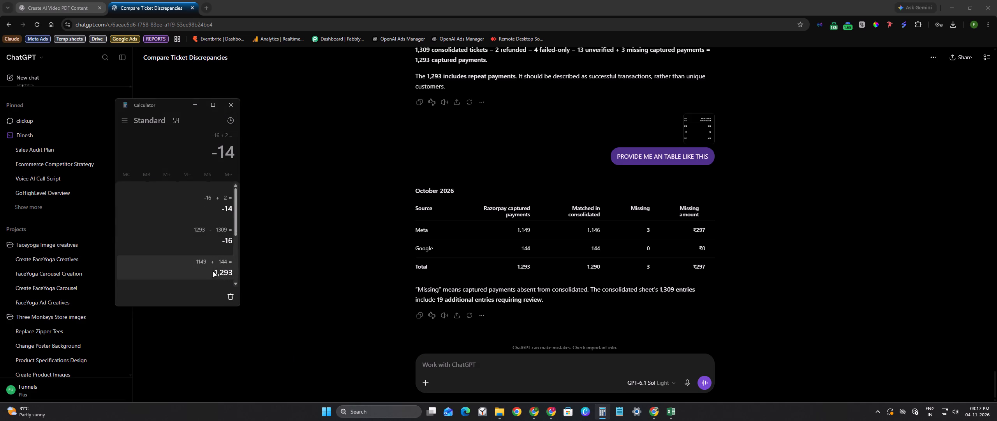
scroll(213, 272, down, 2)
scroll(214, 231, up, 4)
drag(437, 300, 441, 300)
click(442, 302)
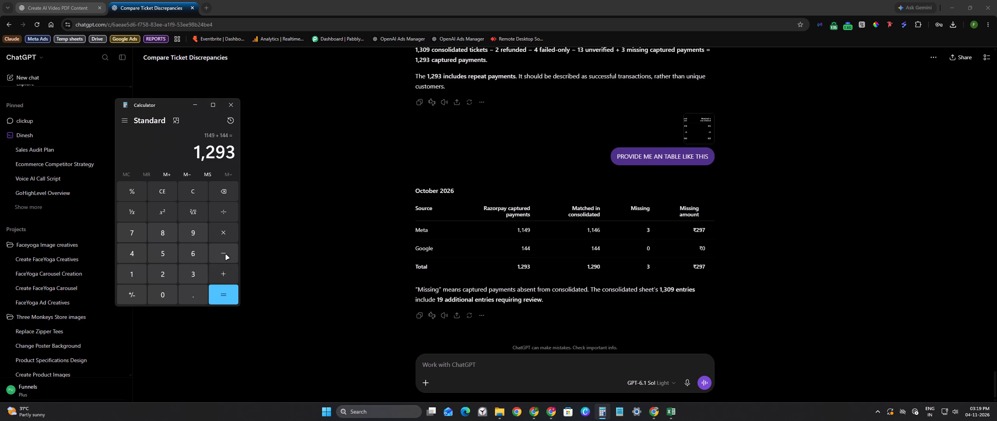
Subtract the consolidated sheet's 1309 entries from the sum, and subtract 2 from the difference.
click(224, 256)
click(129, 274)
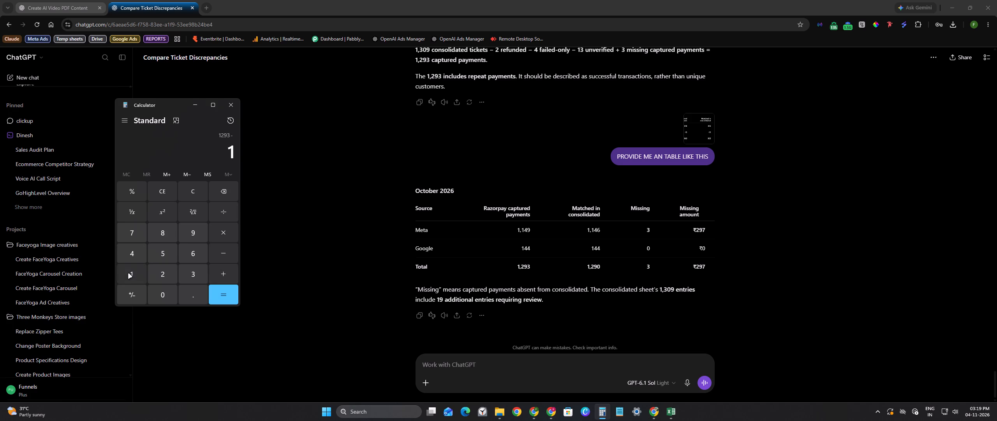
click(181, 272)
click(166, 287)
click(196, 236)
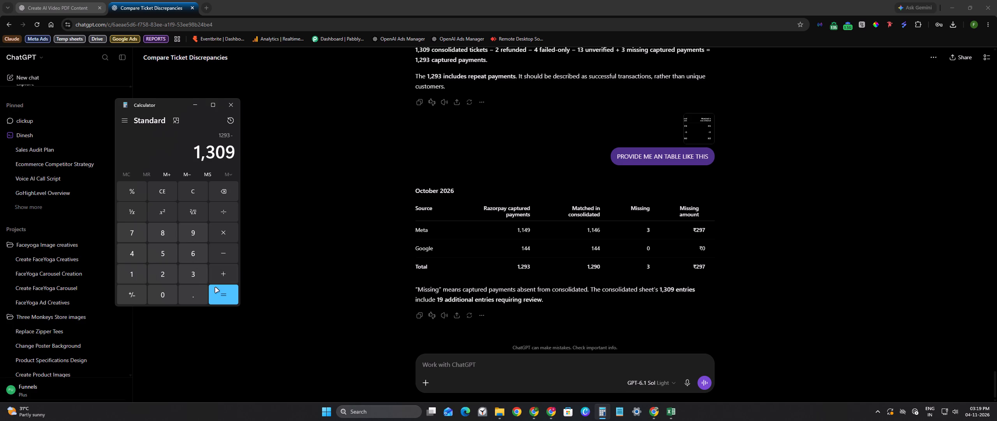
click(220, 294)
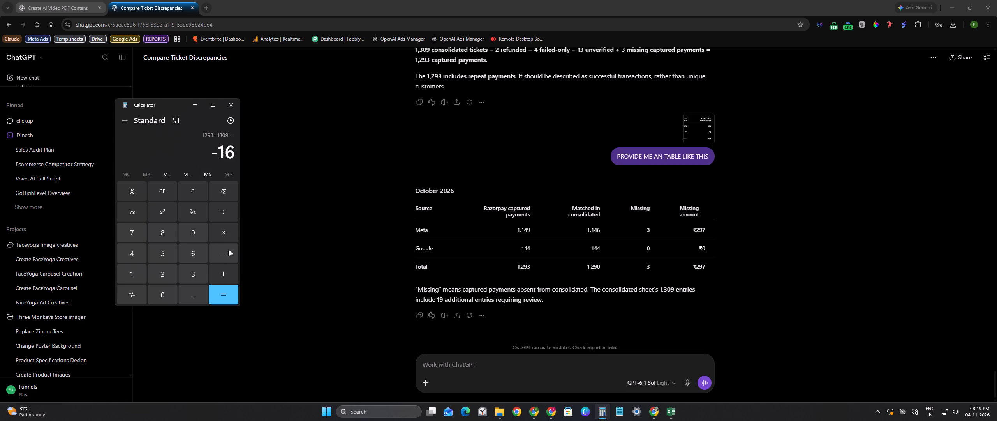
click(225, 261)
click(162, 271)
click(218, 293)
Clear the calculation, add 14 to Meta's 1149 captured payments, and add Google's 144 to the result.
click(159, 194)
double_click(135, 269)
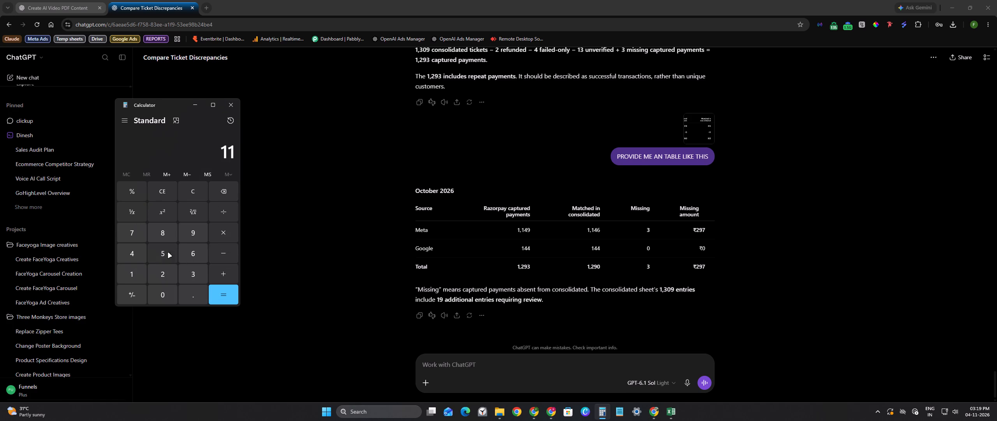
click(142, 253)
click(192, 235)
click(224, 272)
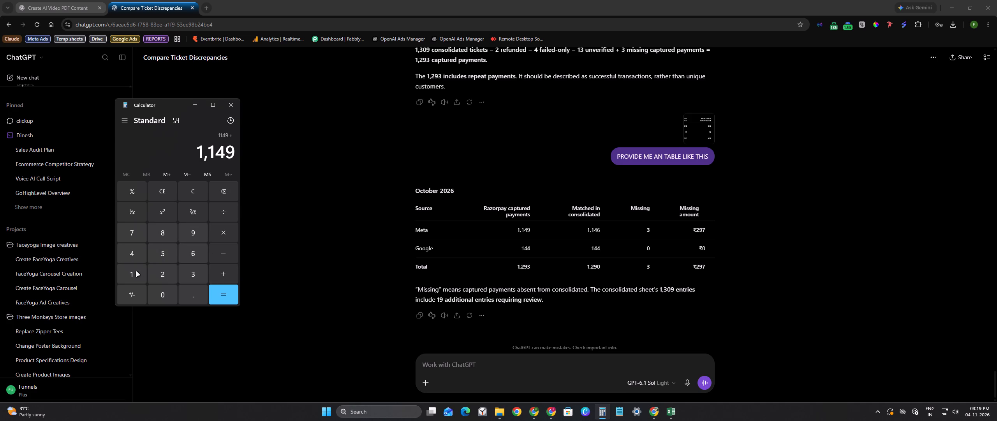
click(135, 272)
click(130, 254)
click(221, 293)
click(229, 270)
click(137, 271)
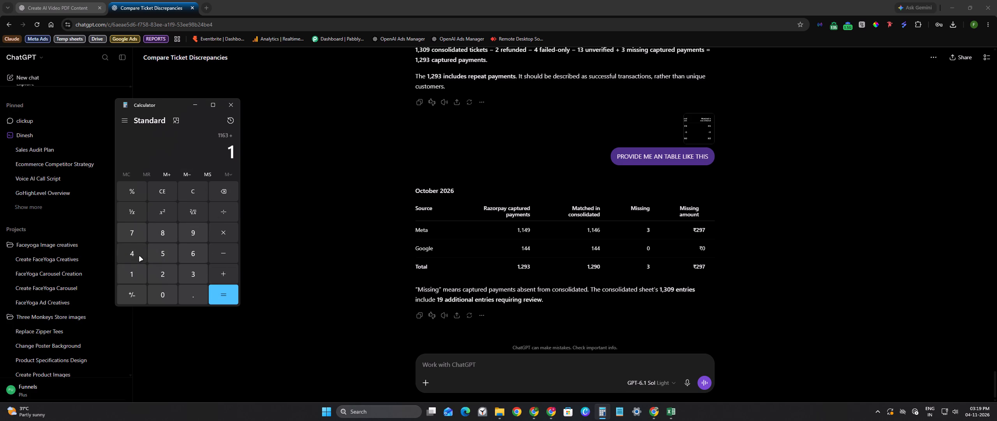
double_click(139, 256)
click(226, 298)
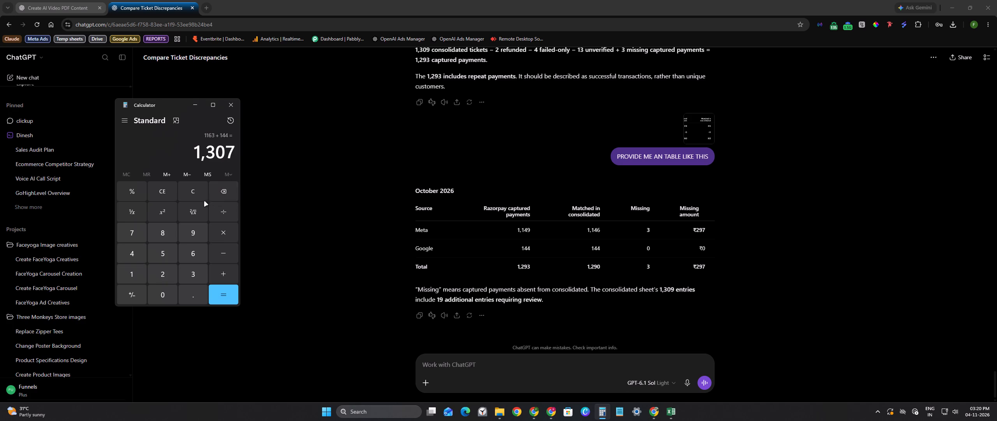
Start a fresh calculation and add 1165 Meta tickets and 144 Google tickets.
click(191, 200)
double_click(129, 272)
click(191, 258)
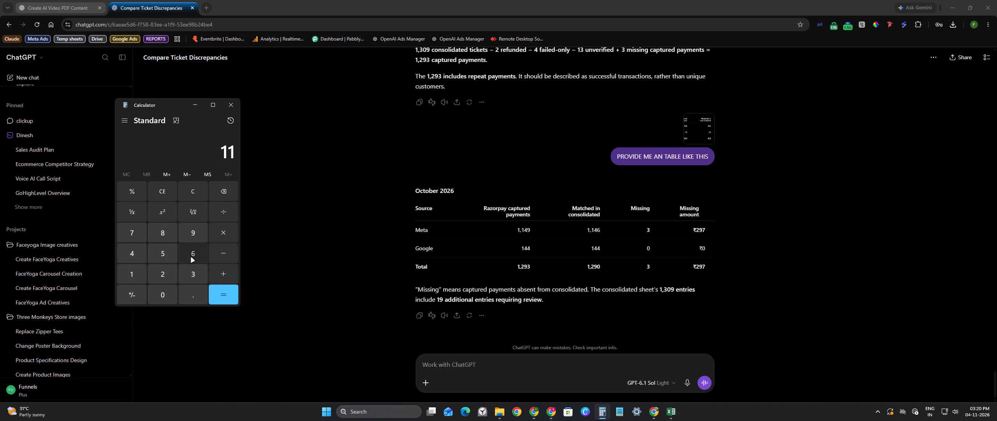
click(174, 256)
click(229, 272)
click(133, 279)
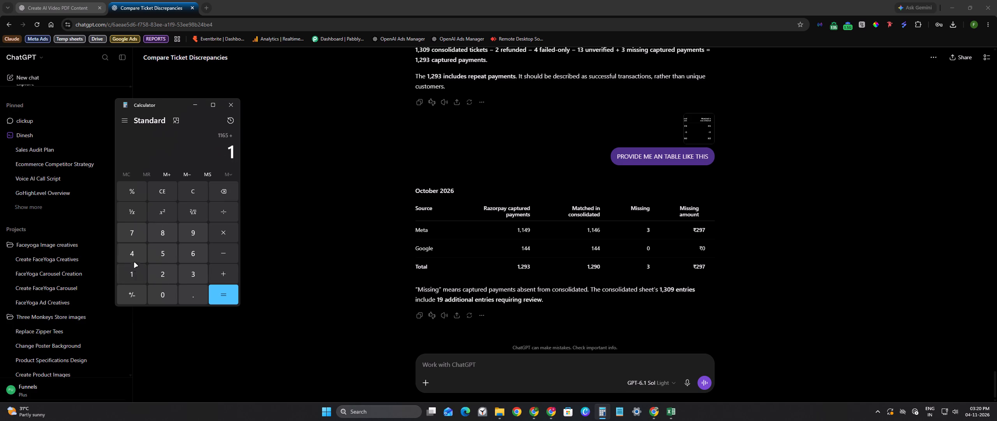
double_click(134, 257)
click(226, 288)
Return to the ROAS report in Google Sheets and set L0 Tickets in the October 2026 Meta table to 1165.
key(alt+Tab)
key(alt+Tab)
key(alt+Tab)
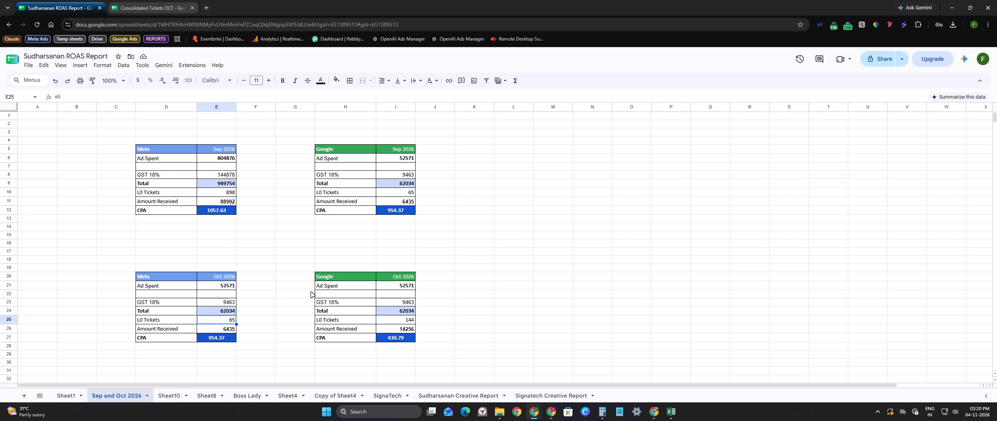
text(1165)
key(Tab)
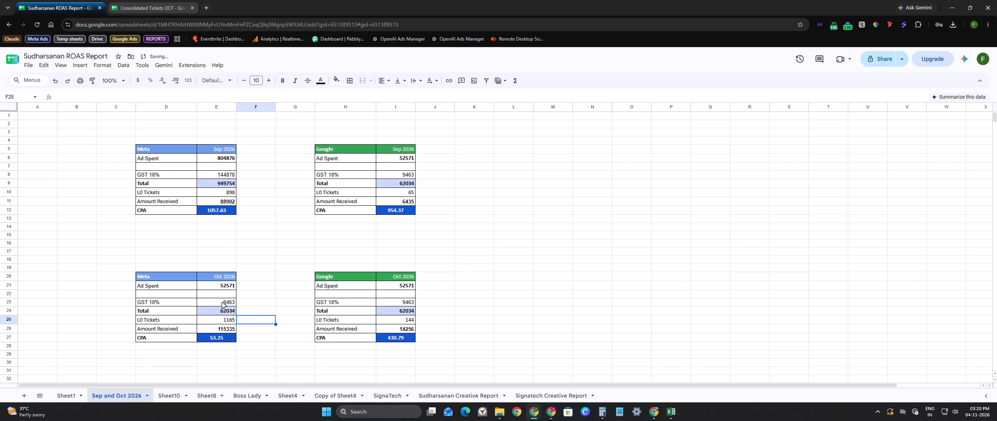
Select the Ad Spent value in the October 2026 Meta table and browse the other open windows.
scroll(288, 239, down, 2)
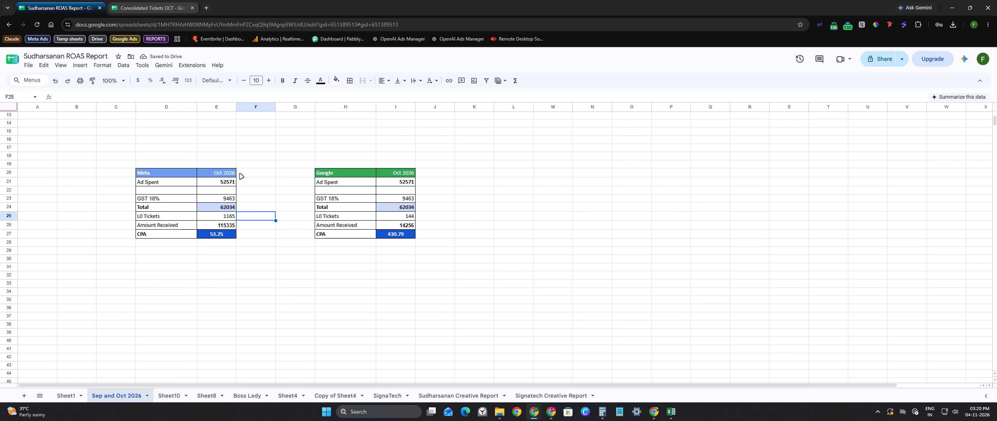
click(224, 184)
key(alt+Tab)
key(alt+Tab)
key(alt+Tab)
key(alt+Tab)
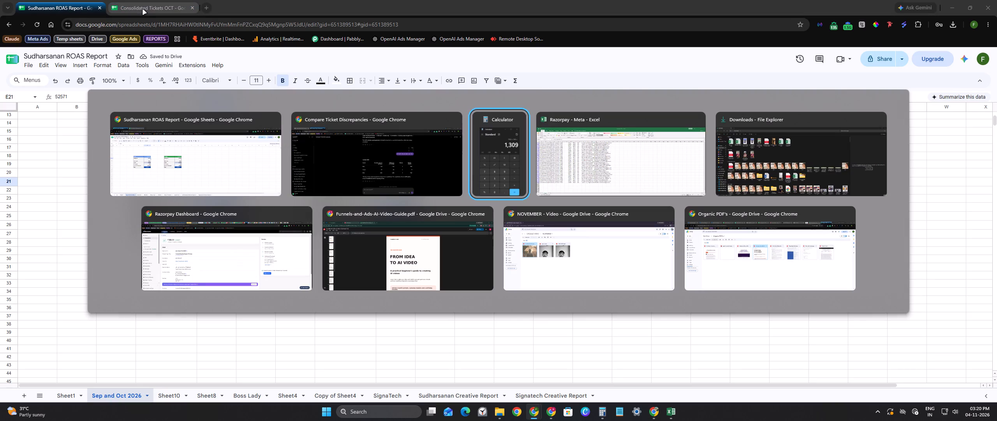
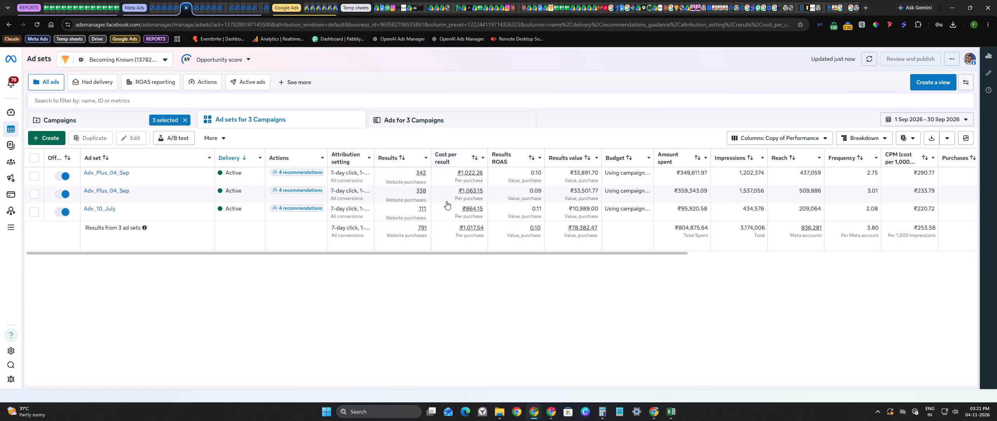
Set the date range to 1–31 October 2026 for the three selected campaigns' ad sets in Meta Ads Manager.
click(122, 120)
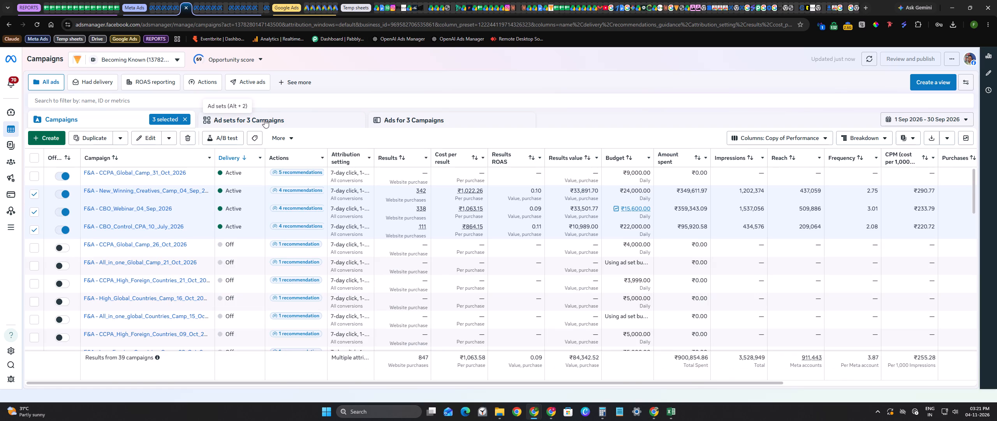
click(264, 119)
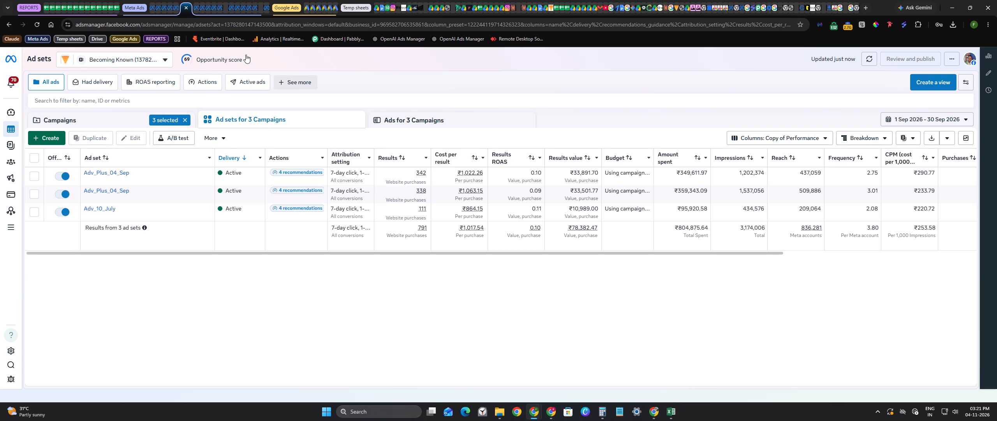
click(97, 122)
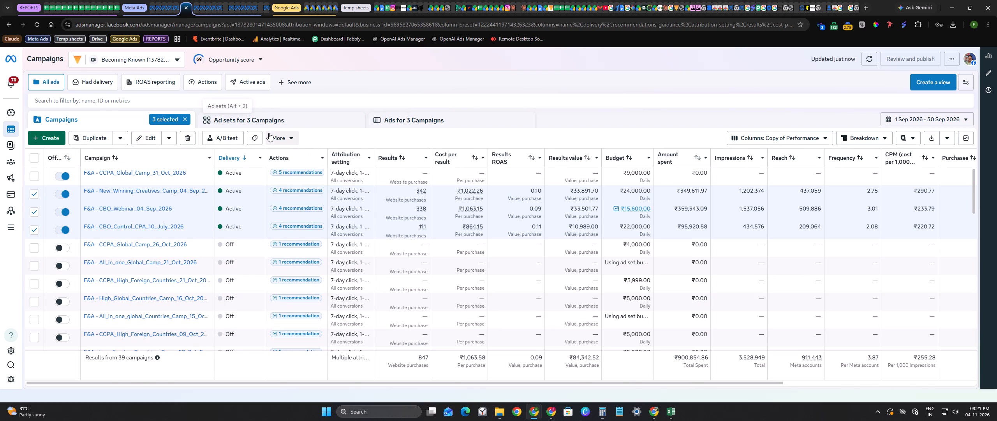
click(272, 120)
click(899, 119)
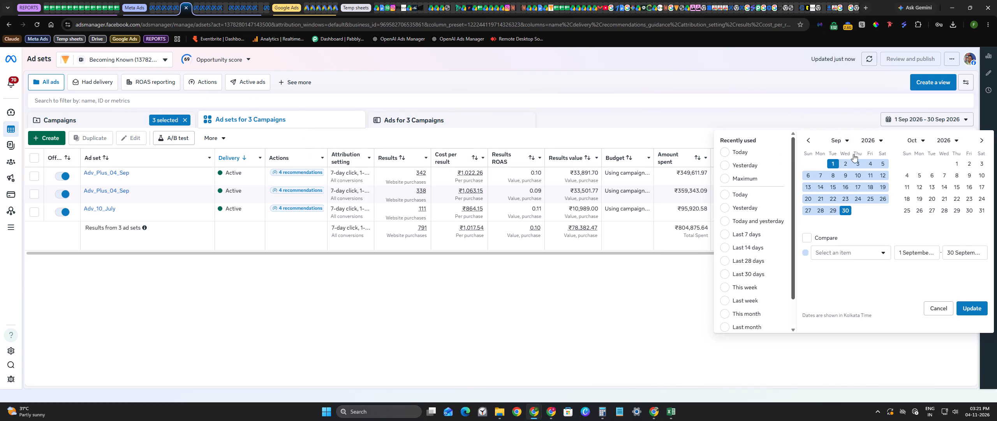
click(955, 164)
click(882, 212)
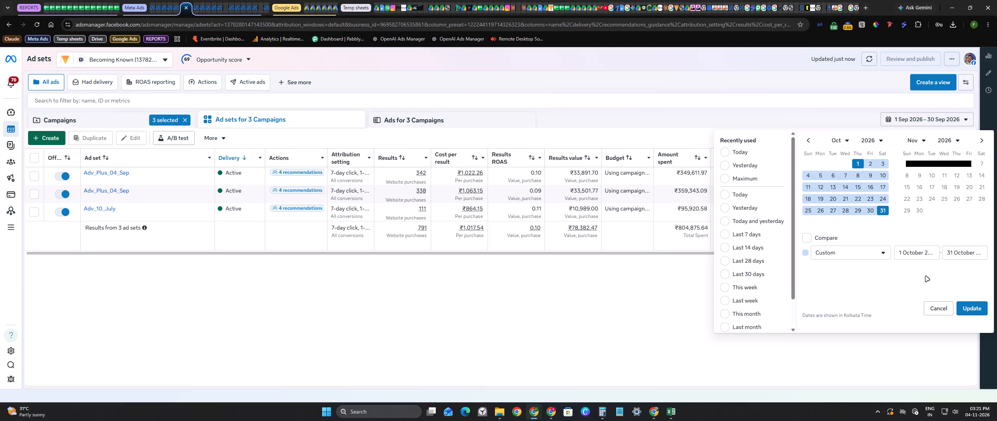
click(965, 308)
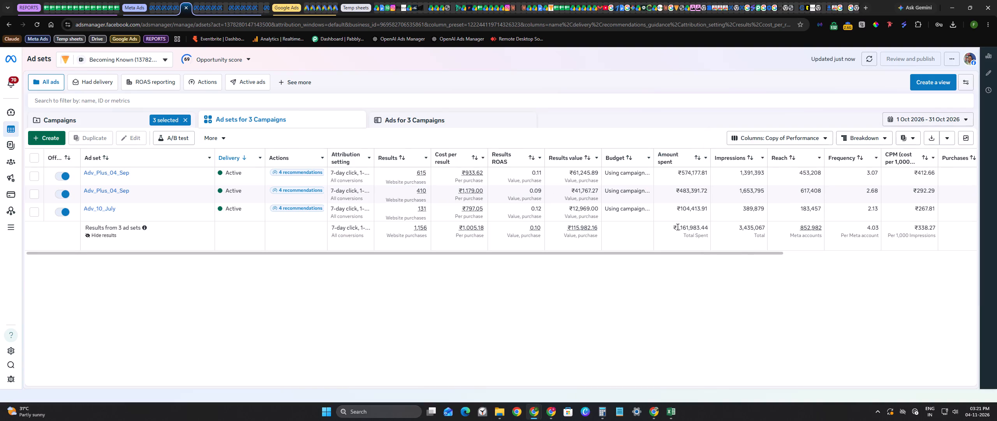
Switch to the ROAS report, set Ad Spent in the October 2026 Meta table to 1161983, and select the Google table's Ad Spent value.
key(alt+Tab)
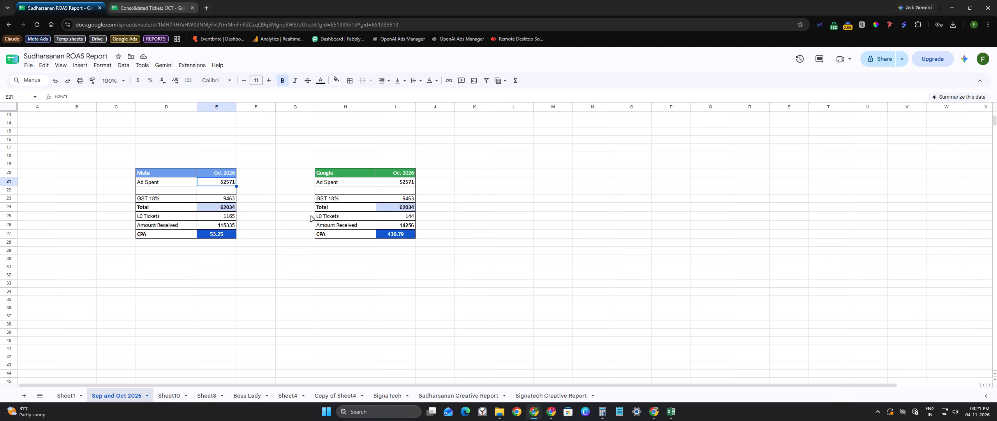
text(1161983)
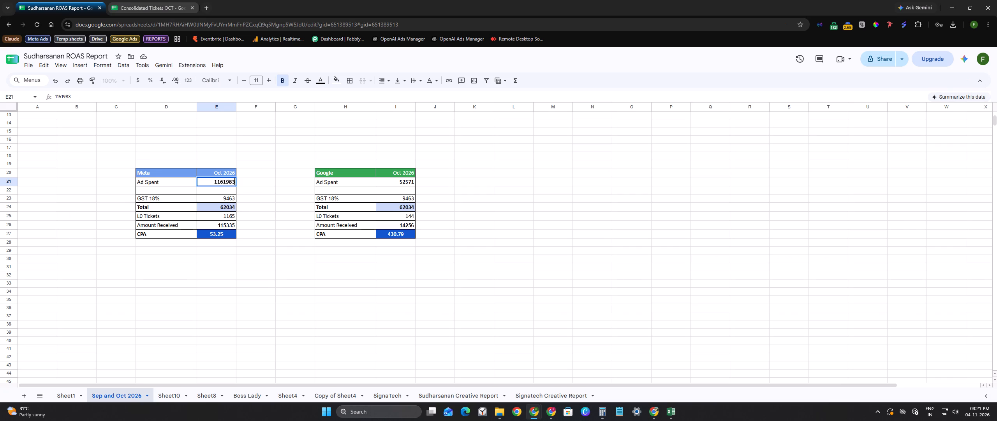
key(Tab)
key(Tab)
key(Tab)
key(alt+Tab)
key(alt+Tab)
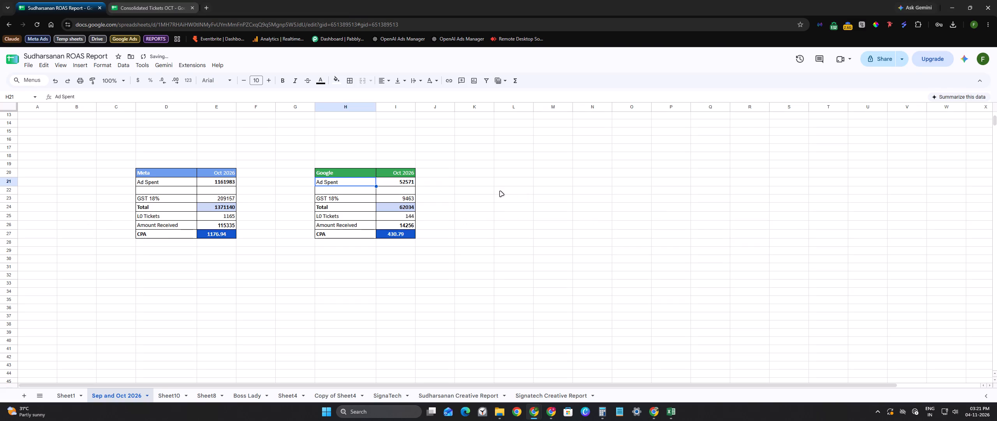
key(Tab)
click(406, 185)
Switch to the Google Ads account overview and set its date range to October 1–31, 2026.
key(alt+Tab)
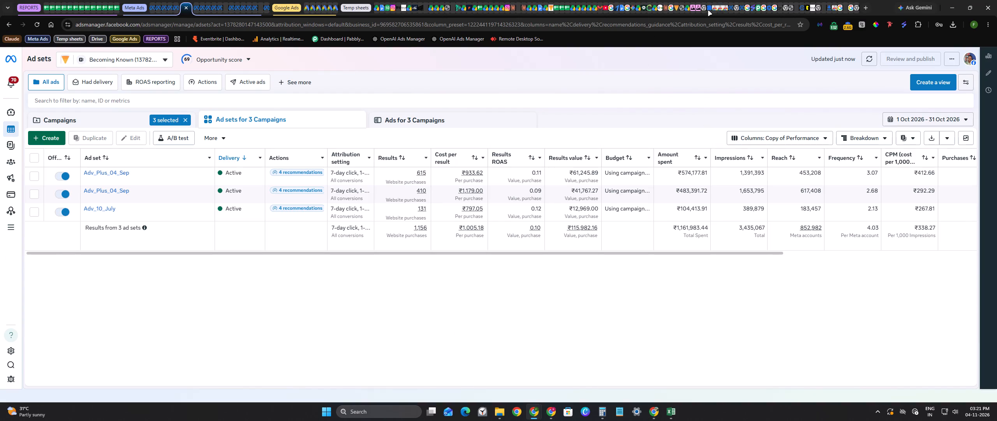
click(306, 9)
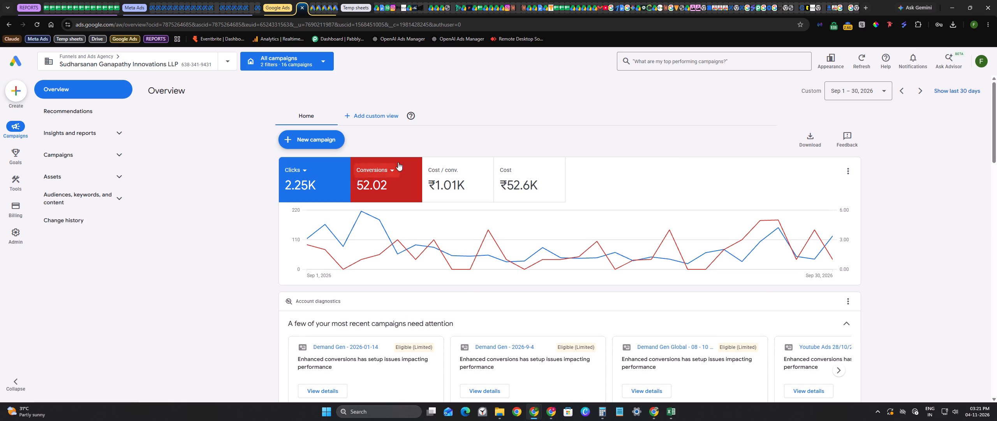
click(914, 79)
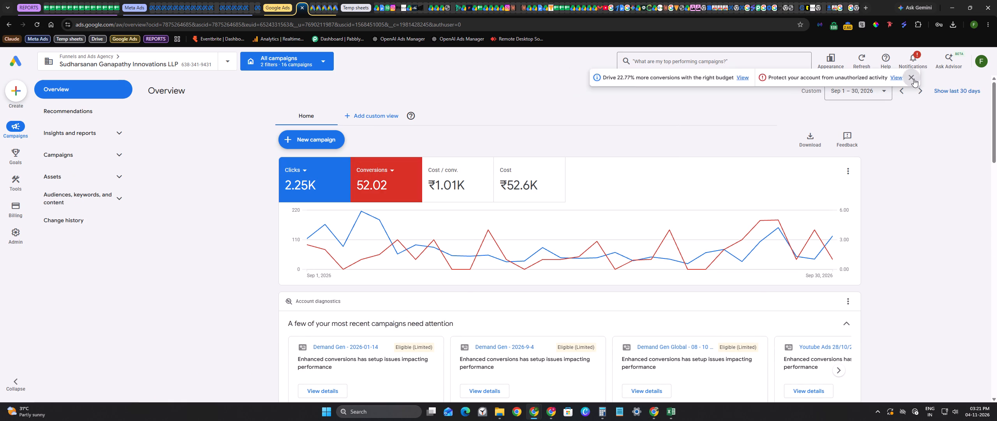
click(885, 89)
click(956, 234)
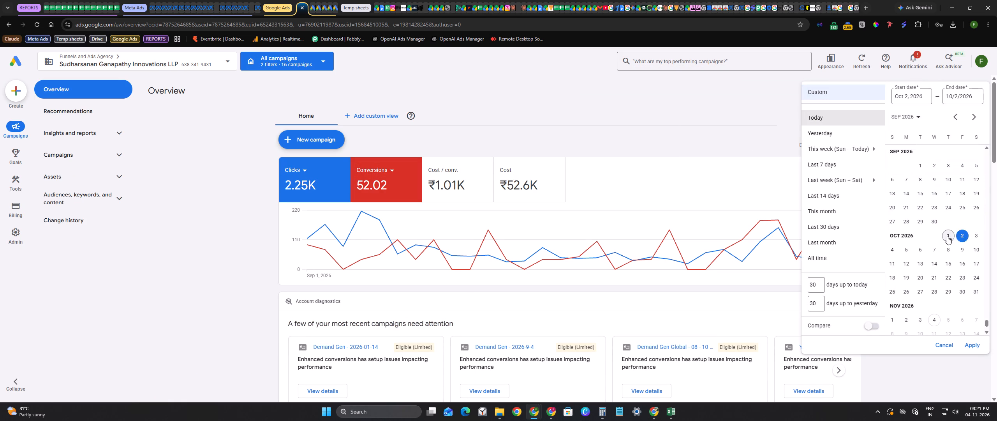
click(947, 236)
click(978, 295)
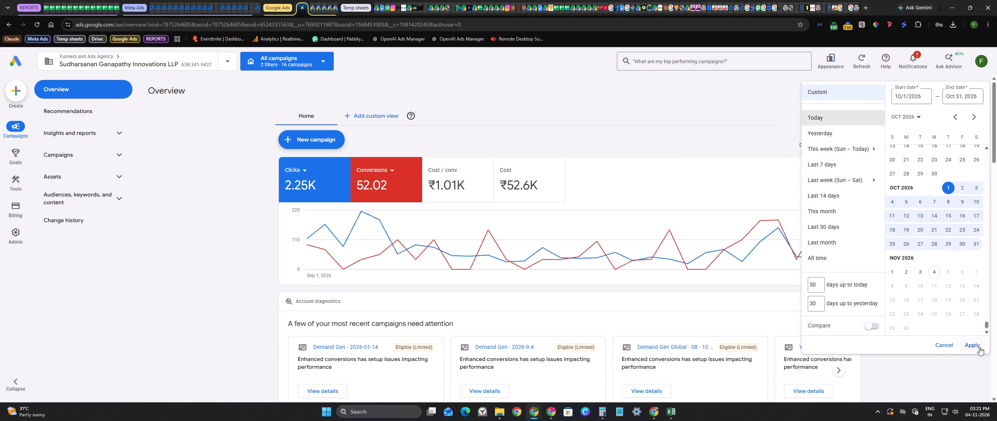
click(979, 347)
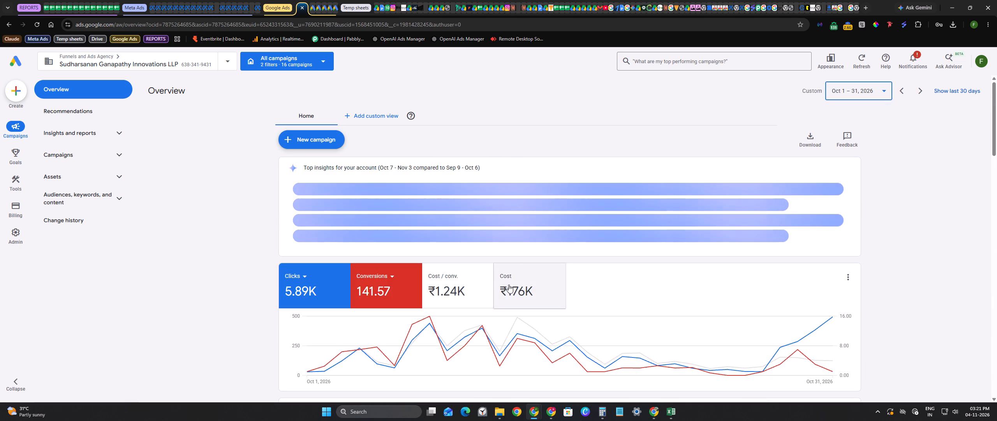
Return to the ROAS report and set Ad Spent in the October 2026 Google table to 175714.
key(alt+Tab)
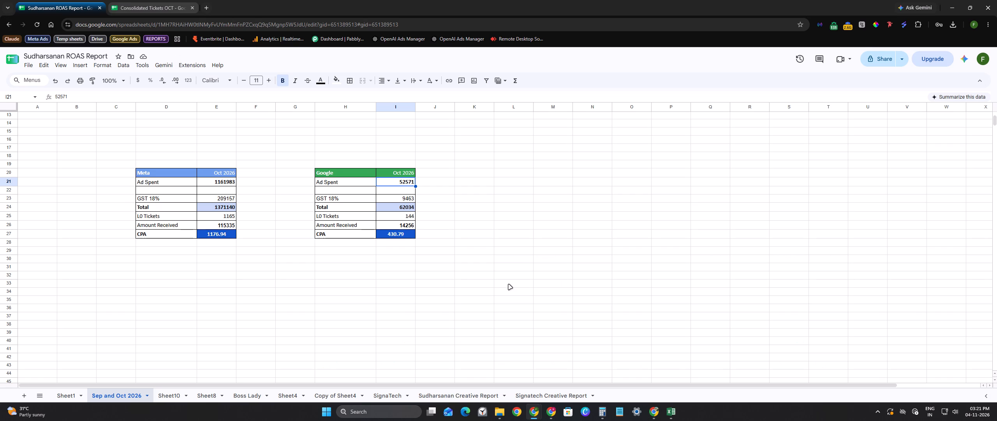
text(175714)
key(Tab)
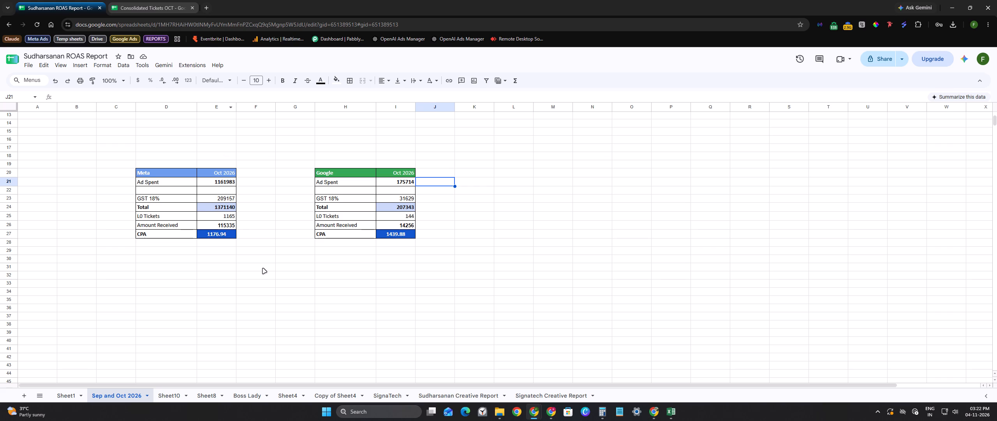
Inspect the CPA formula in the October 2026 Meta table, leaving it unedited.
click(238, 264)
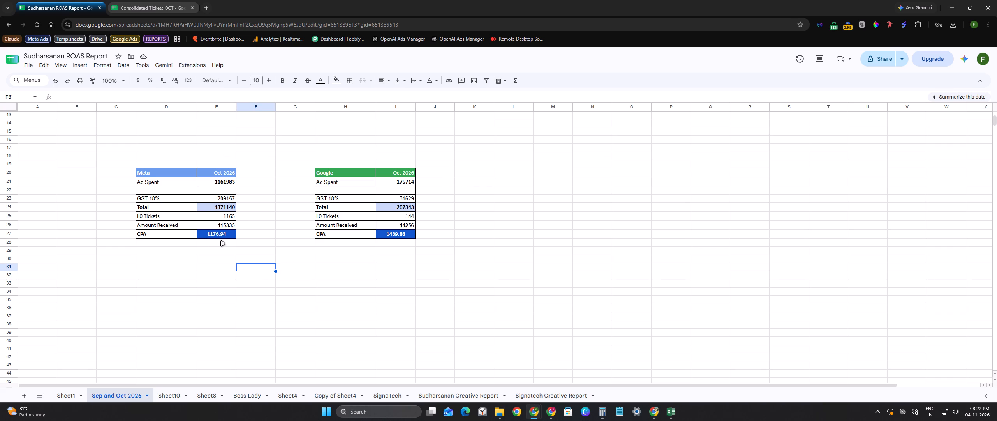
click(222, 239)
double_click(228, 233)
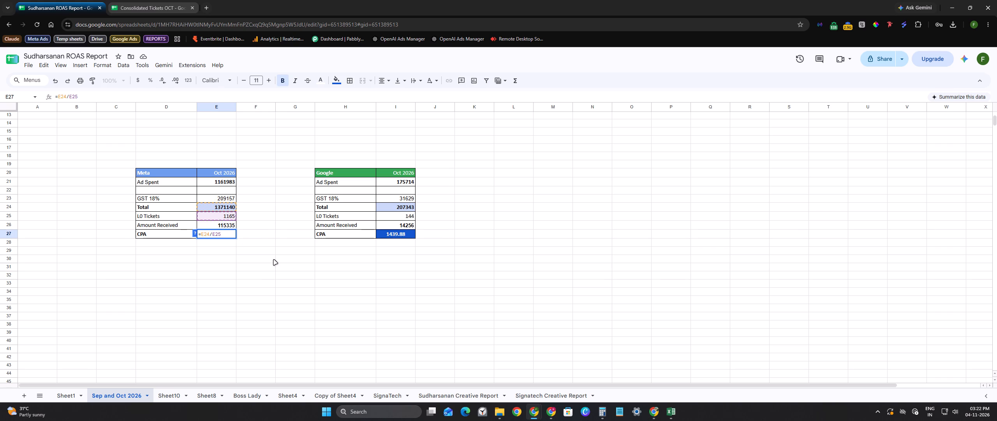
click(274, 260)
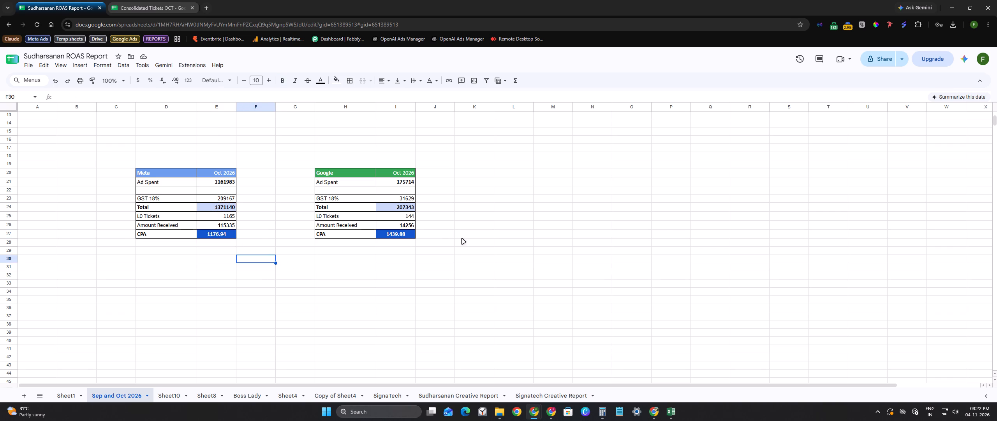
Merge cells F18:G18 above the October 2026 tables and enter the heading OCTOBER 2026.
scroll(506, 244, up, 1)
click(273, 208)
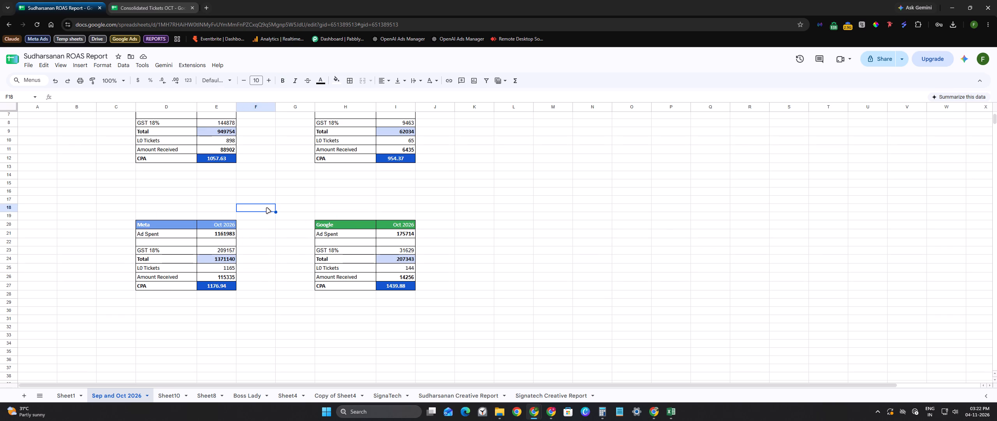
drag(267, 208, 290, 206)
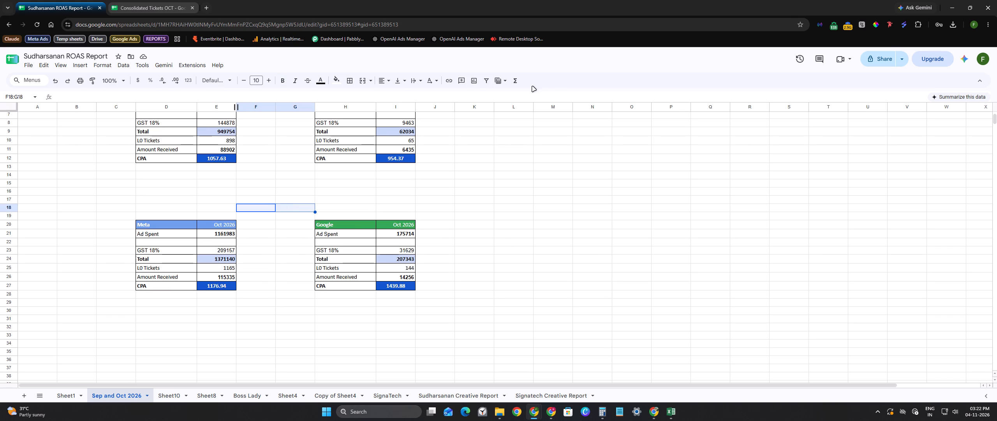
click(363, 81)
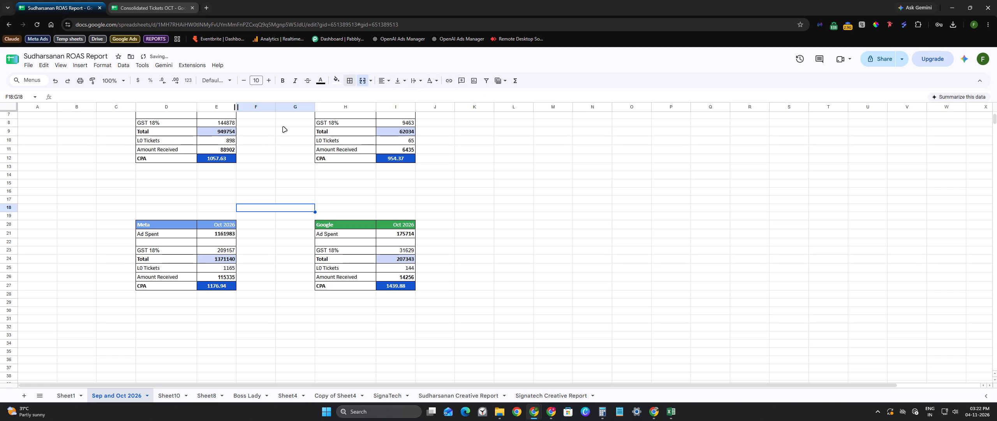
click(180, 97)
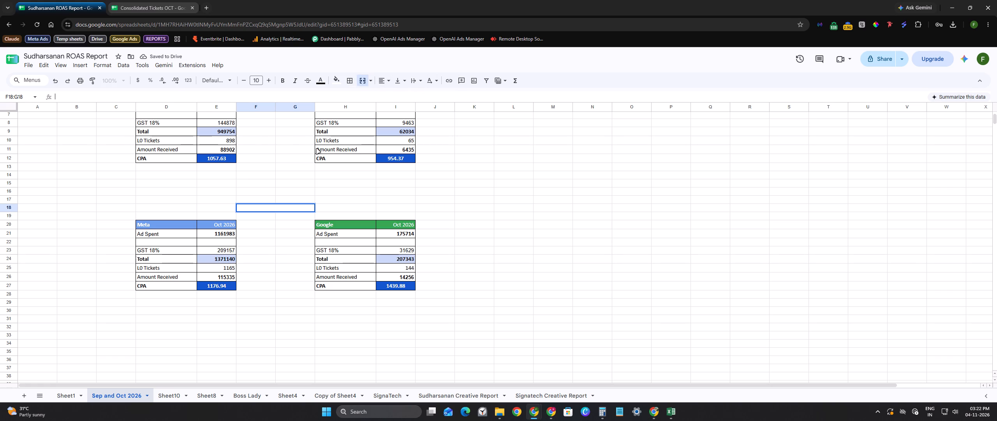
text(OT)
key(BackSpace)
text(CTOBER)
key(space)
text(2026)
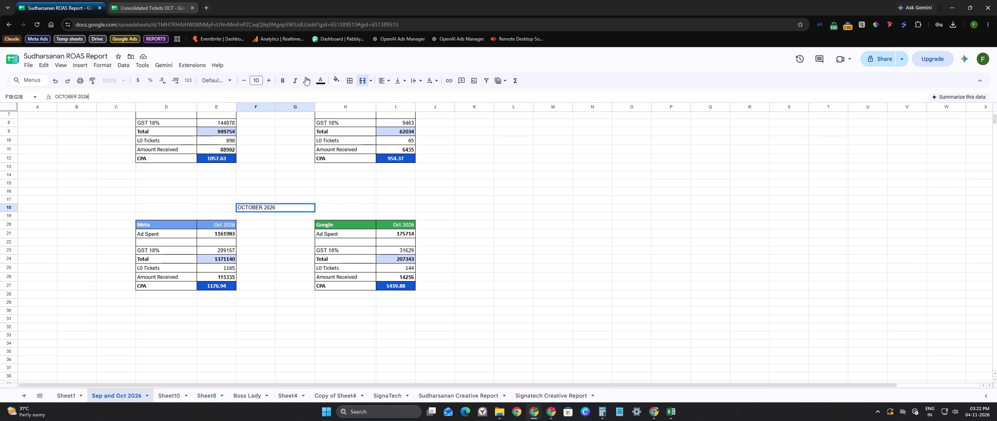
Centre the October 2026 heading, make it bold, and set its font size to 11.
click(387, 81)
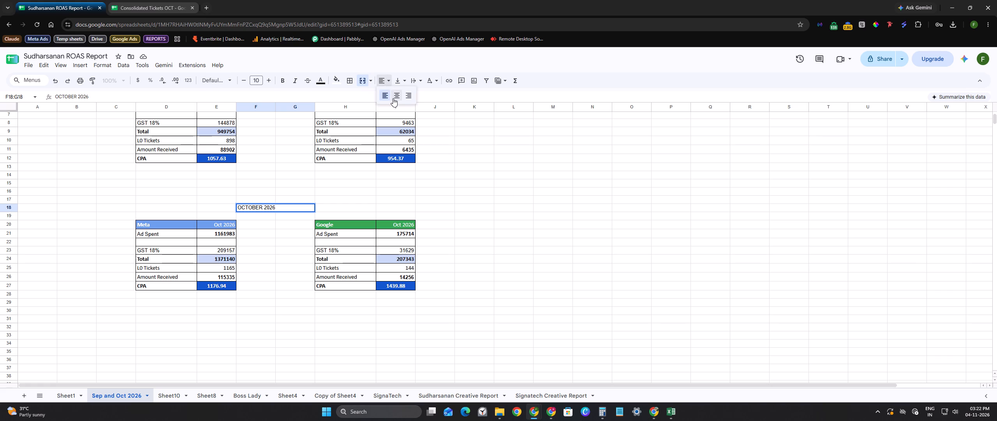
click(393, 98)
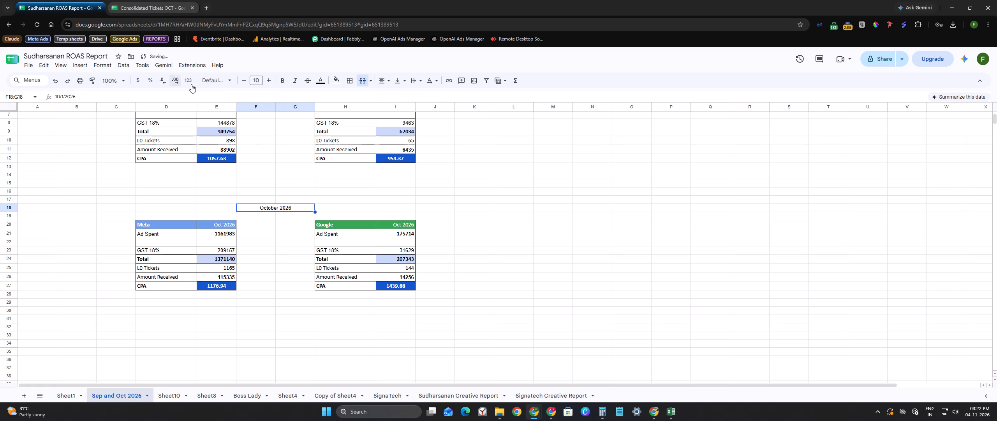
click(285, 78)
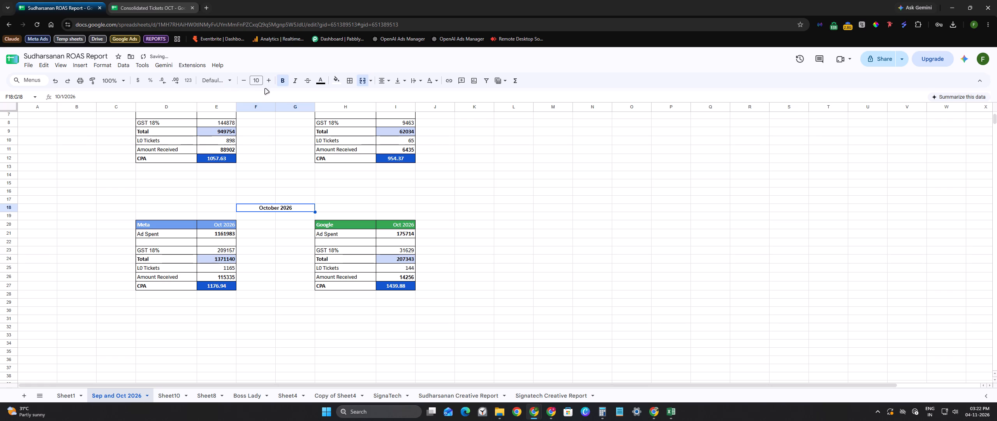
click(269, 83)
Merge cells F3:G3 above the September 2026 tables, set the font size to 11, and enter the heading September 2026.
scroll(437, 207, up, 3)
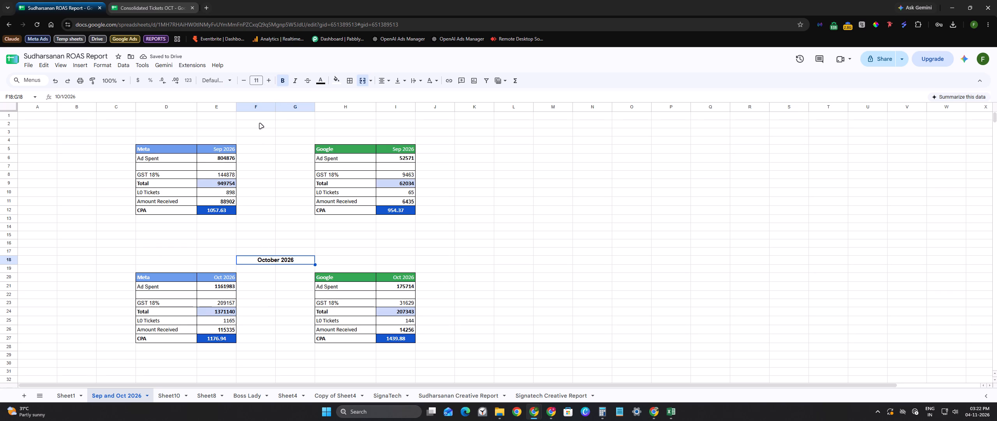
drag(255, 134, 290, 132)
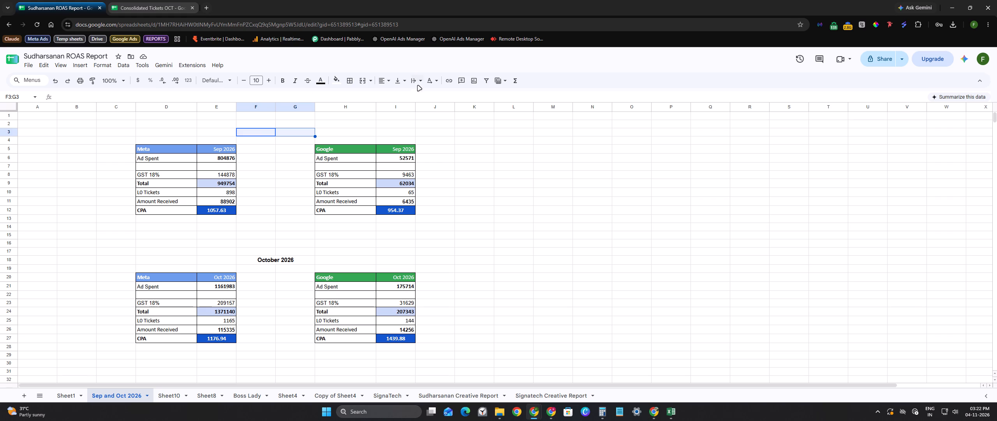
click(361, 82)
click(268, 81)
click(270, 134)
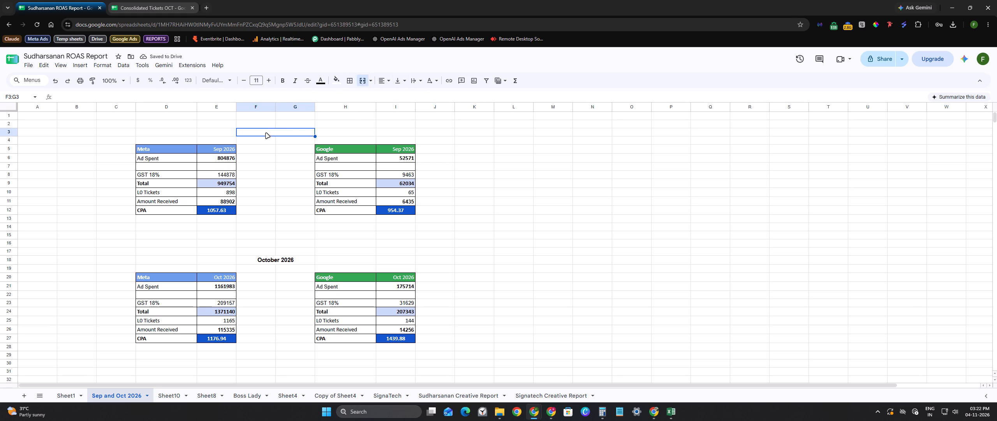
text(September 2026)
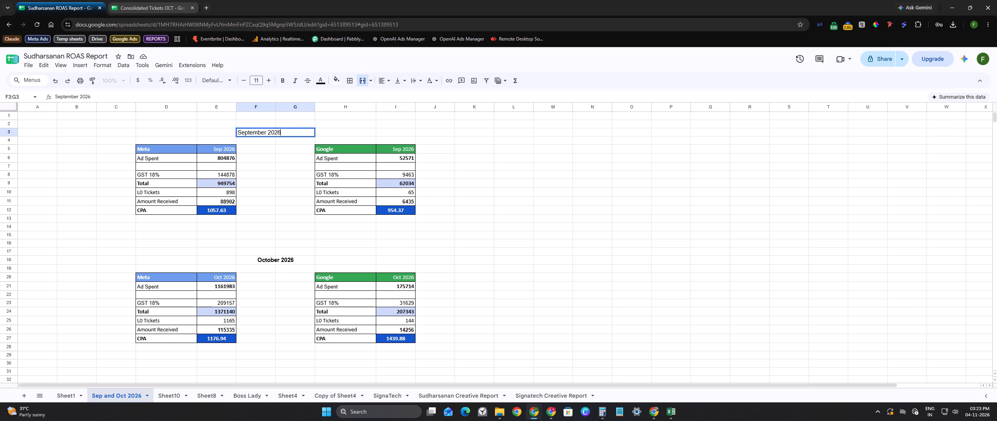
key(grave)
key(BackSpace)
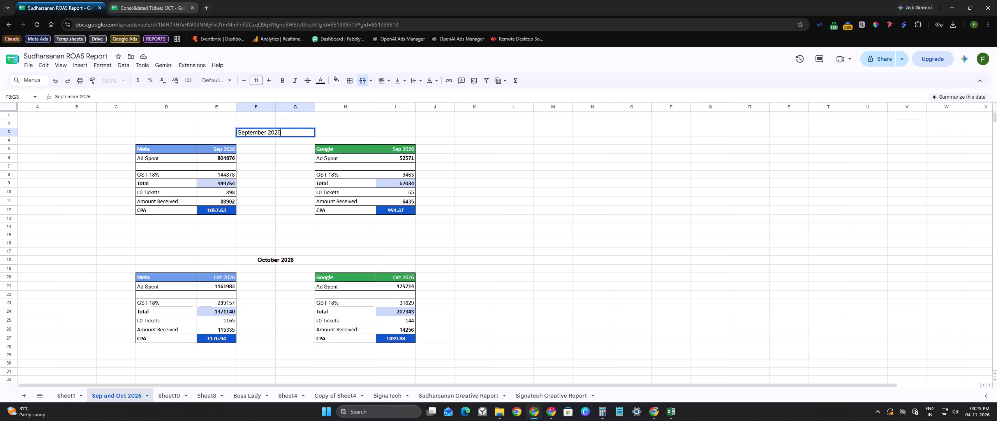
click(300, 145)
Make the September 2026 heading bold and centre it horizontally.
click(290, 134)
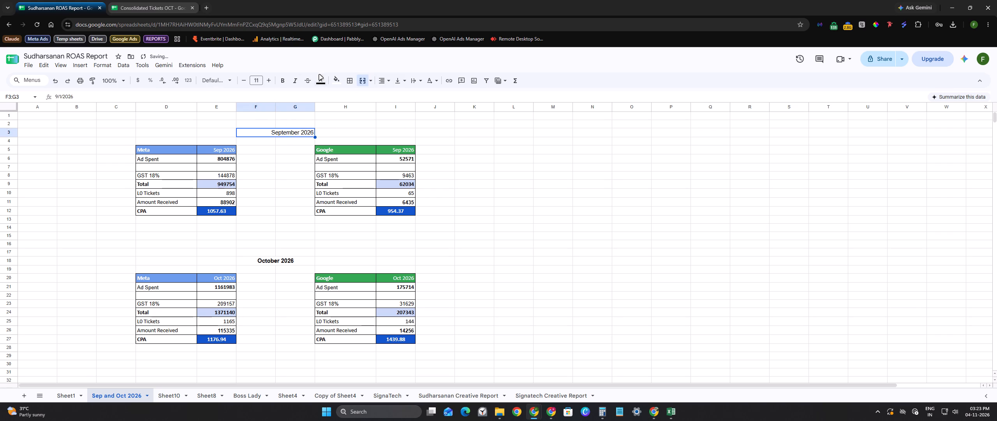
click(286, 81)
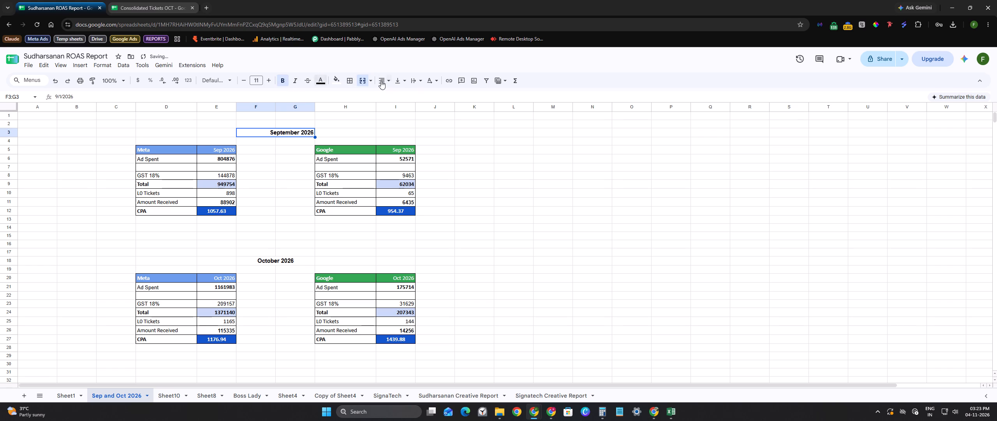
click(379, 83)
click(394, 95)
click(321, 138)
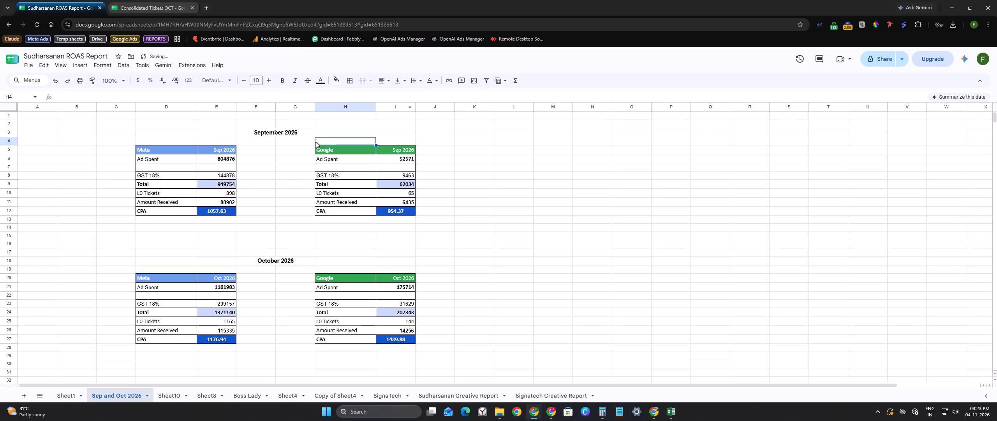
click(282, 262)
click(282, 133)
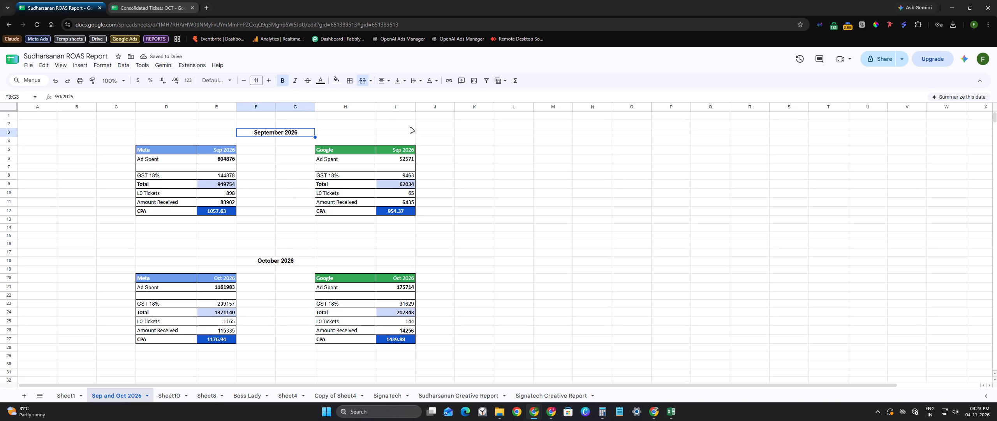
Compare the October ad spend figures in the ROAS report with the Google Ads overview for Oct 1 – 31, 2026.
scroll(517, 277, down, 2)
scroll(362, 252, up, 6)
click(220, 292)
click(225, 288)
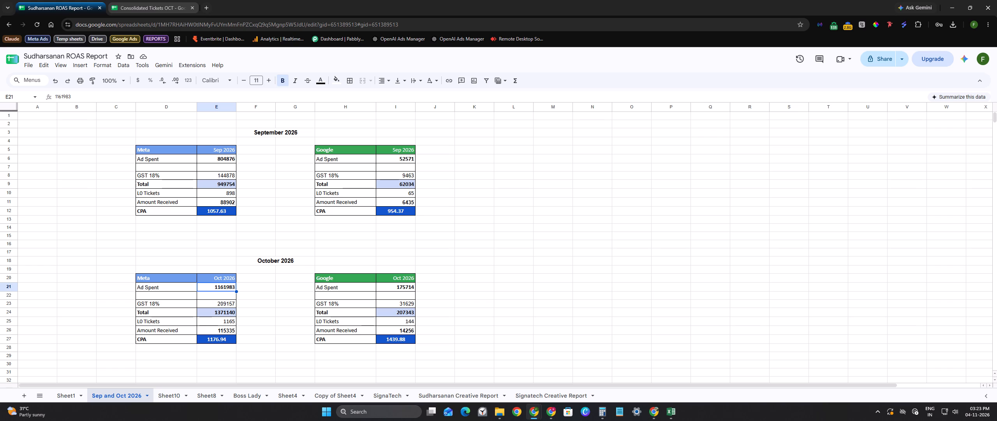
key(alt+Tab)
key(alt+Tab)
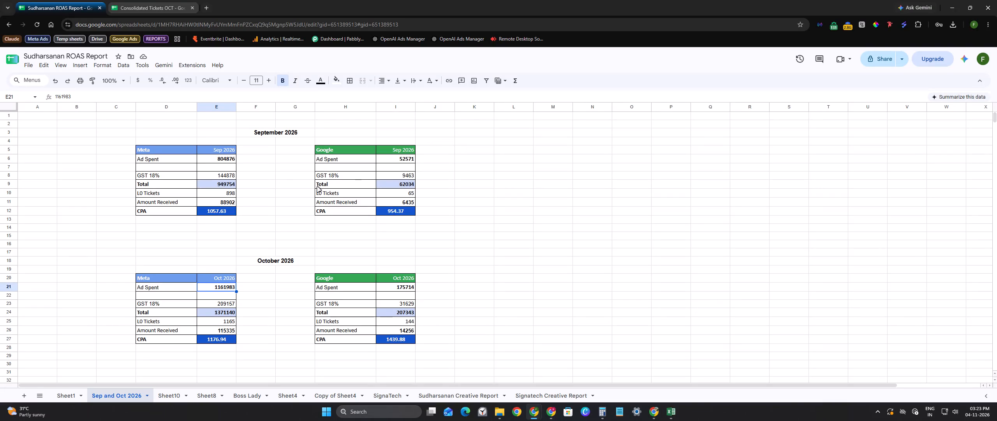
key(alt+Tab)
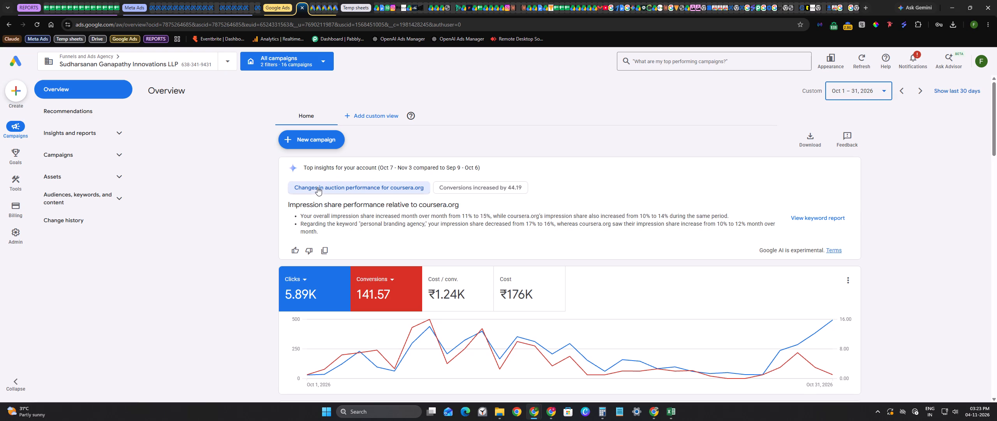
key(alt+Tab)
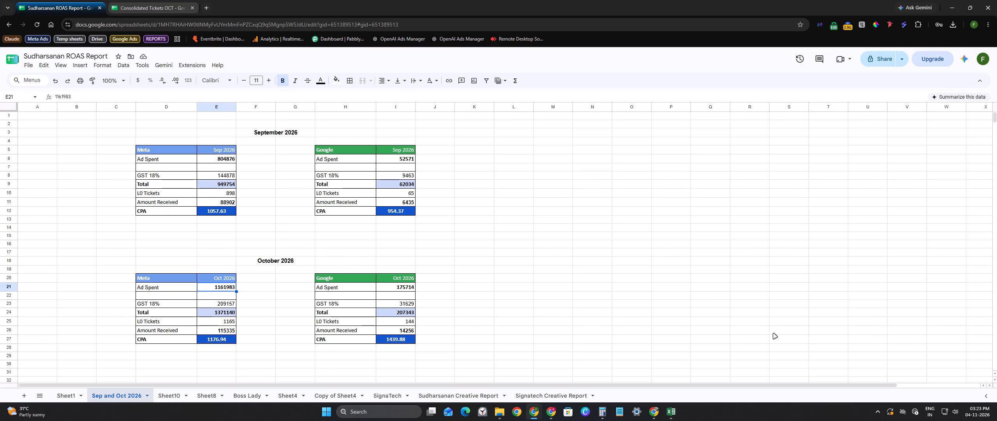
key(alt+Tab)
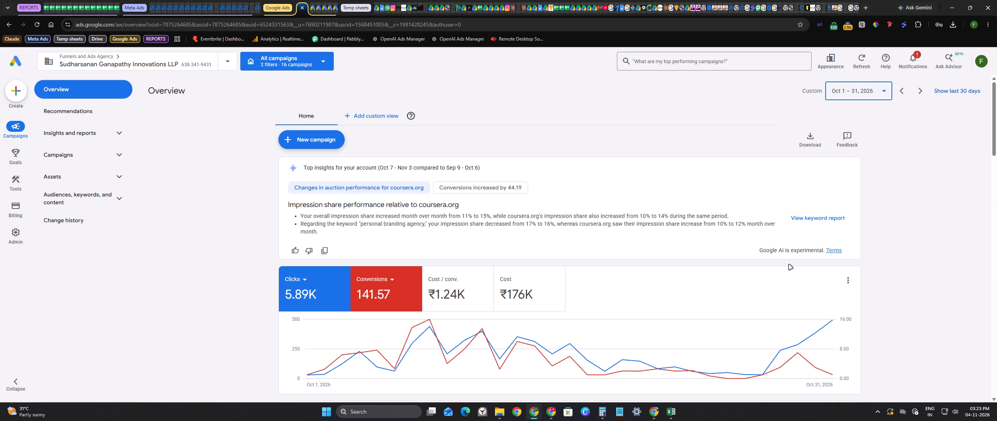
key(alt+Tab)
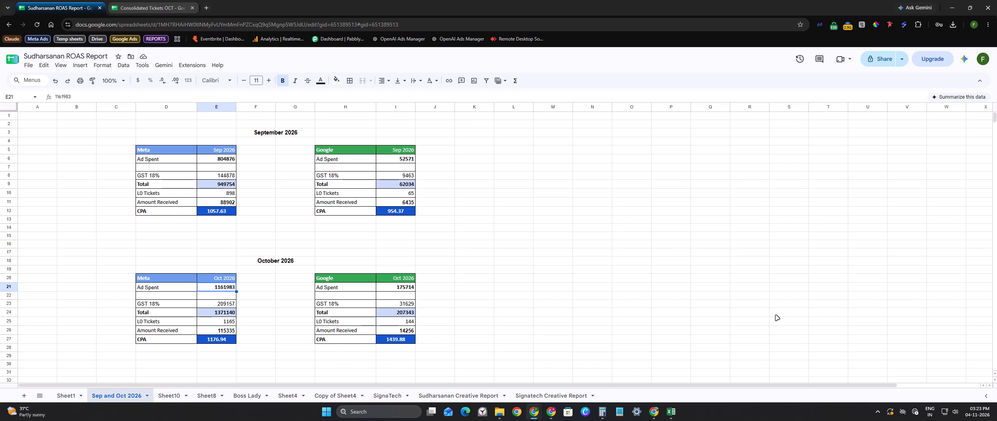
key(alt+Tab)
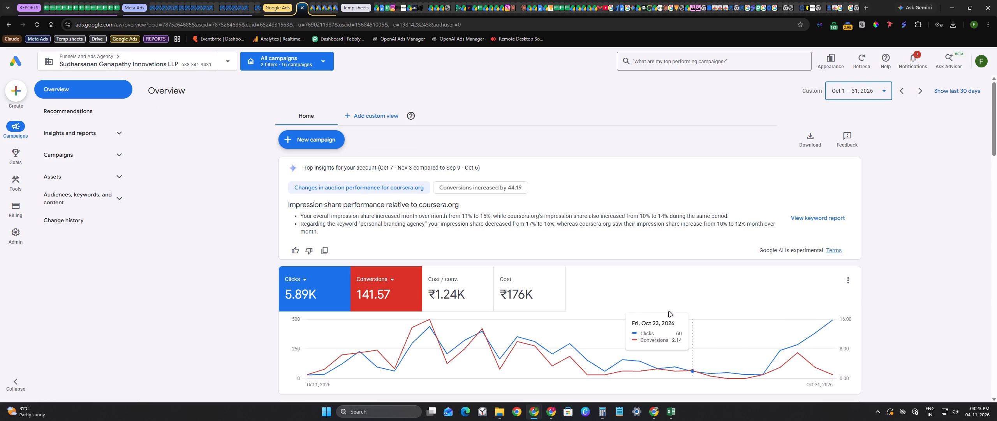
key(alt+Tab)
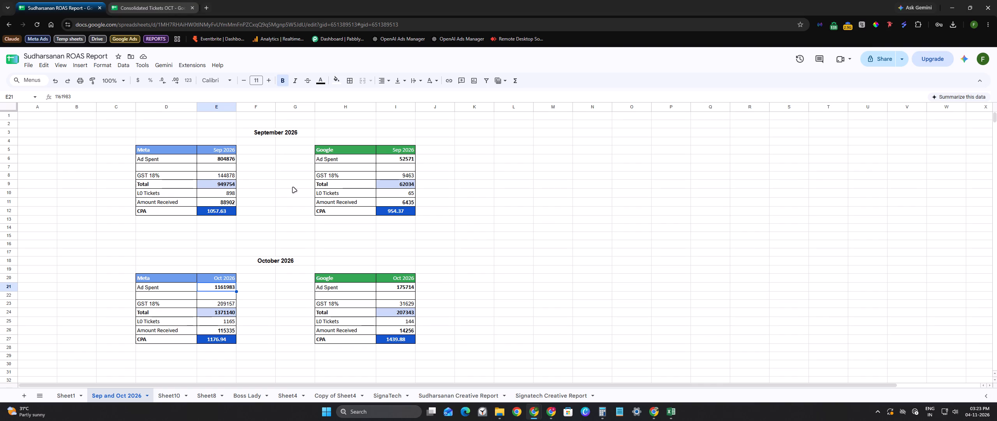
key(alt+Tab)
key(alt+Tab)
key(alt+Tab)
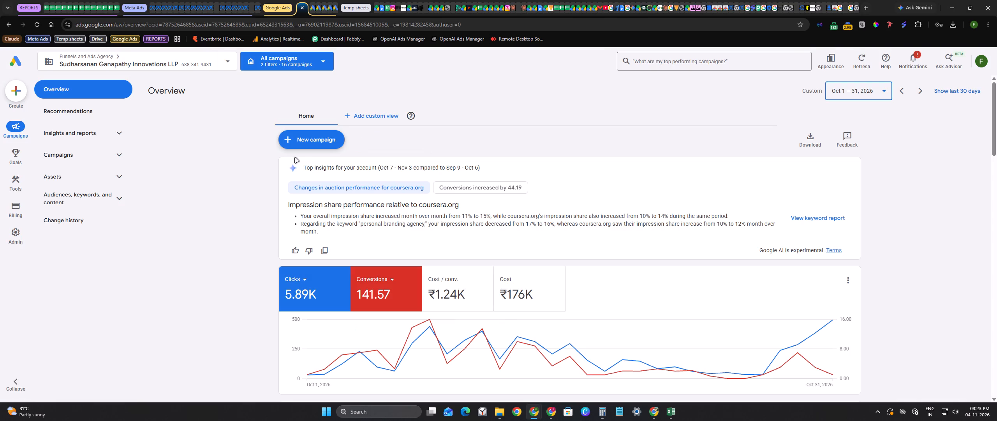
key(alt+Tab)
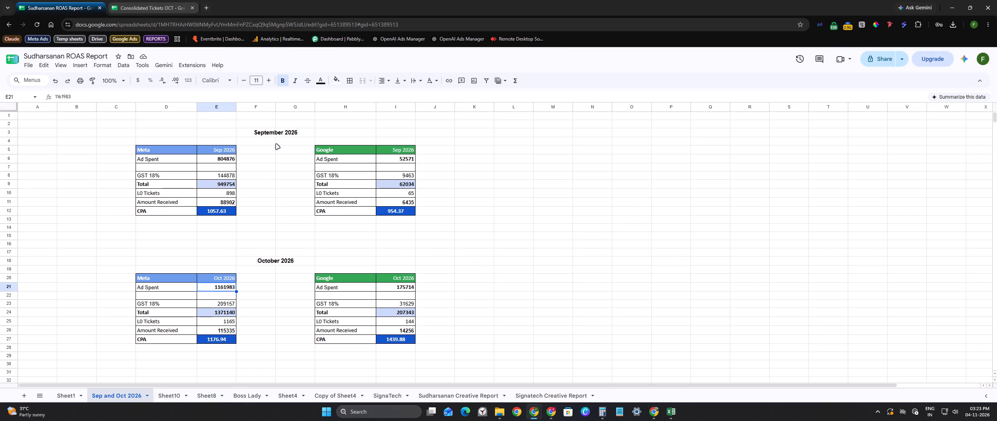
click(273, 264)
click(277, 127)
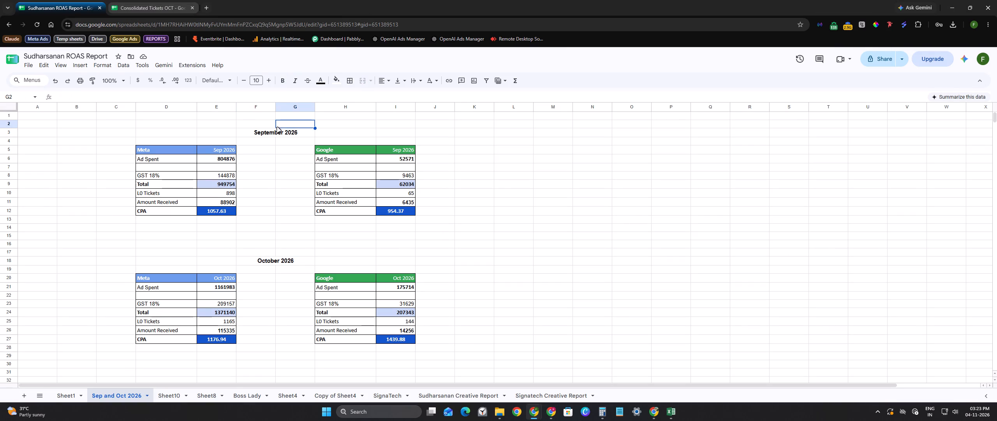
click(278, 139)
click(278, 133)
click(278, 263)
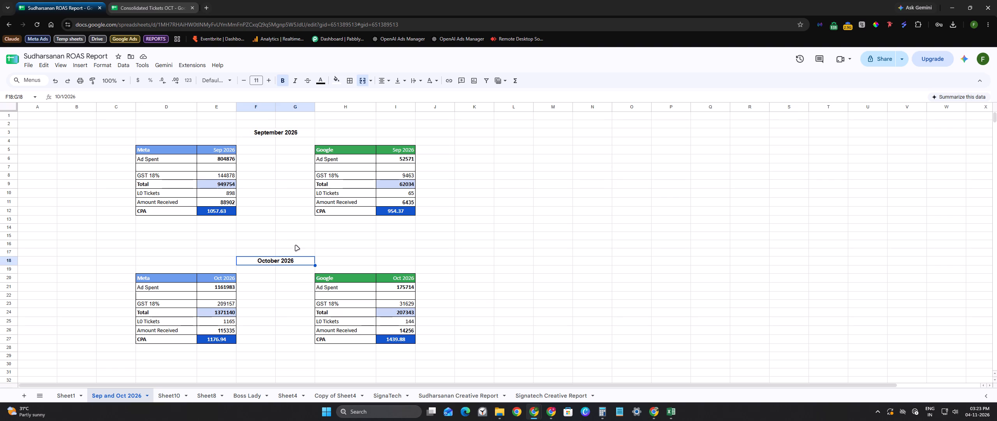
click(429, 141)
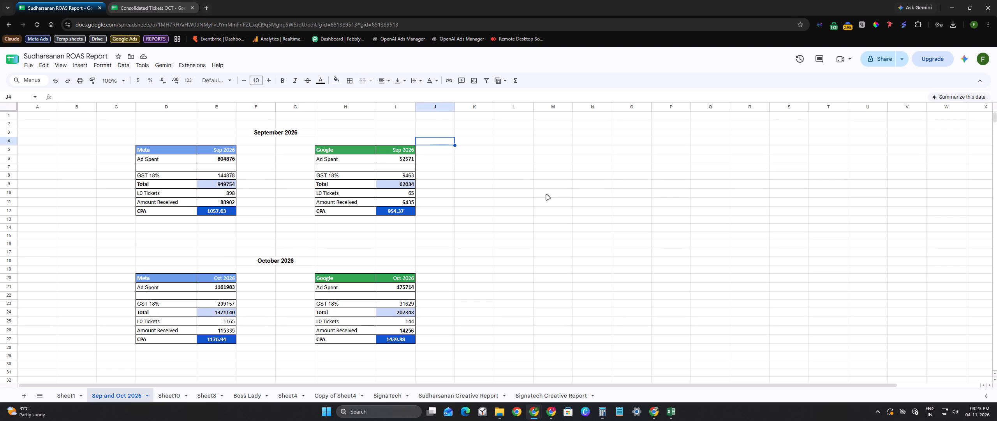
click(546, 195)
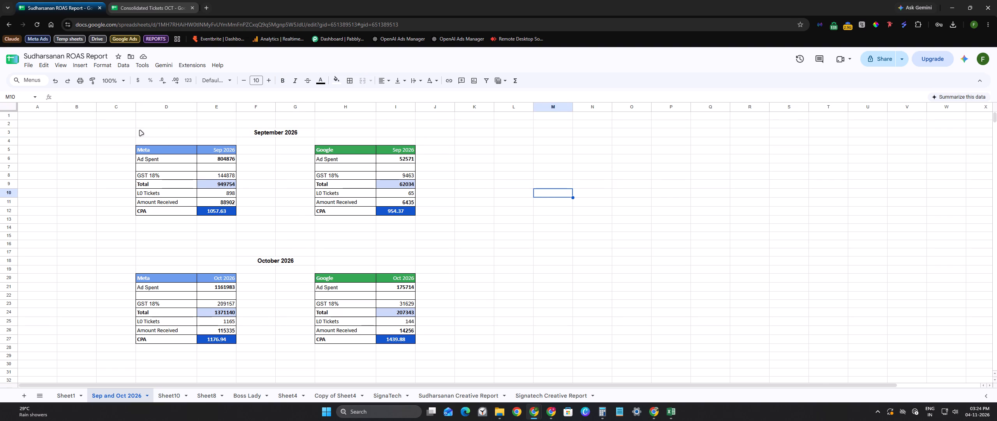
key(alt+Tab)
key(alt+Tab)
Copy the September 2026 Google table (H5:I12) and paste it at K5 as a third table in the same rows.
drag(349, 150, 389, 211)
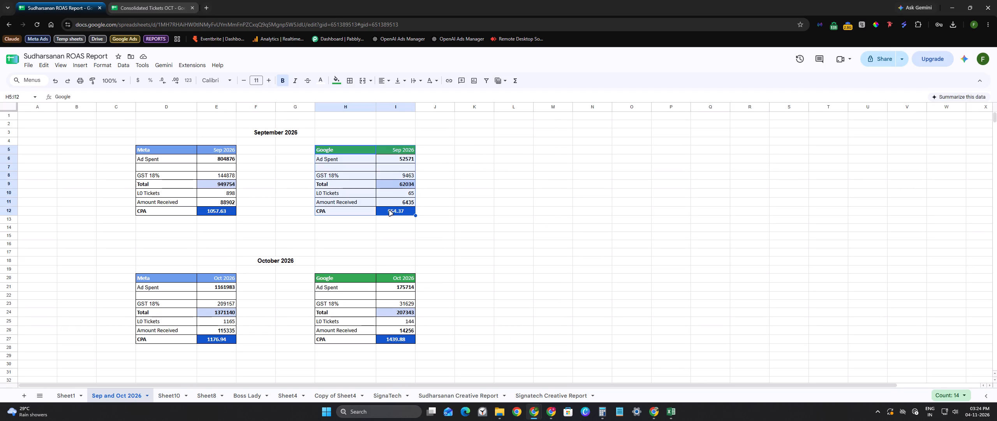
click(550, 212)
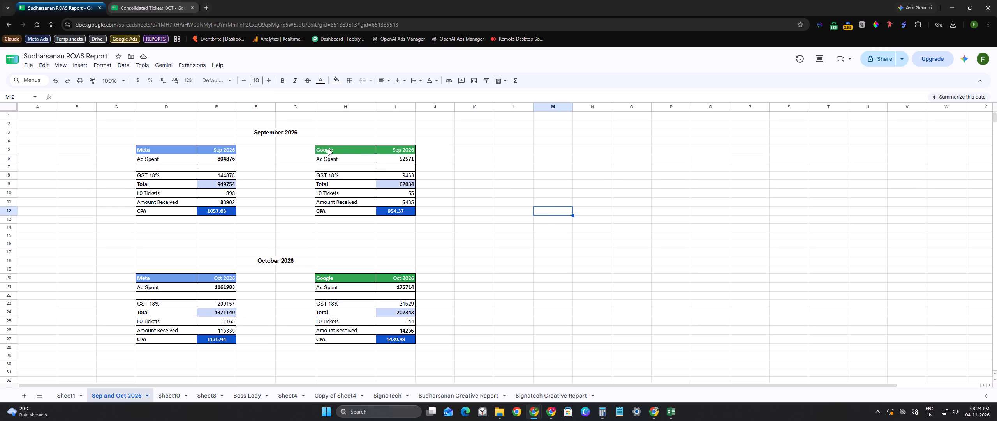
drag(479, 151, 541, 202)
drag(326, 150, 397, 213)
key(ctrl+c)
click(486, 151)
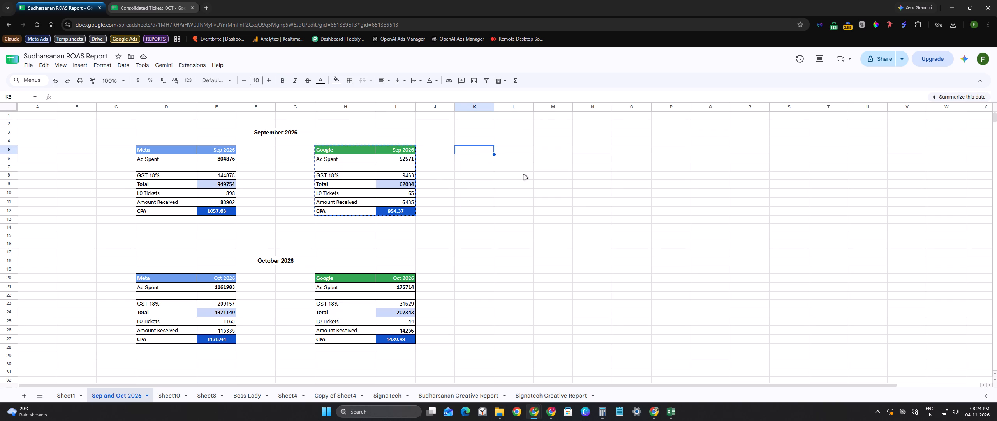
key(ctrl+v)
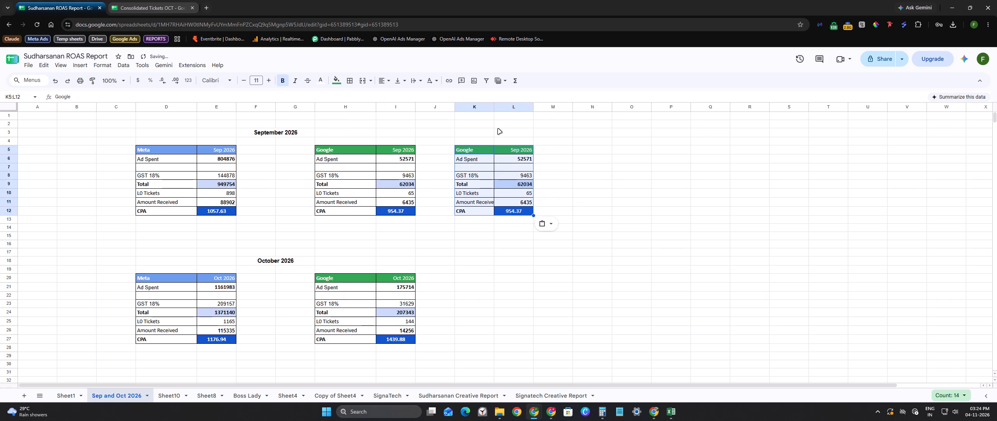
Widen column K to fit the pasted table's row labels, leaving a little extra space beyond Amount Received.
click(495, 106)
triple_click(495, 106)
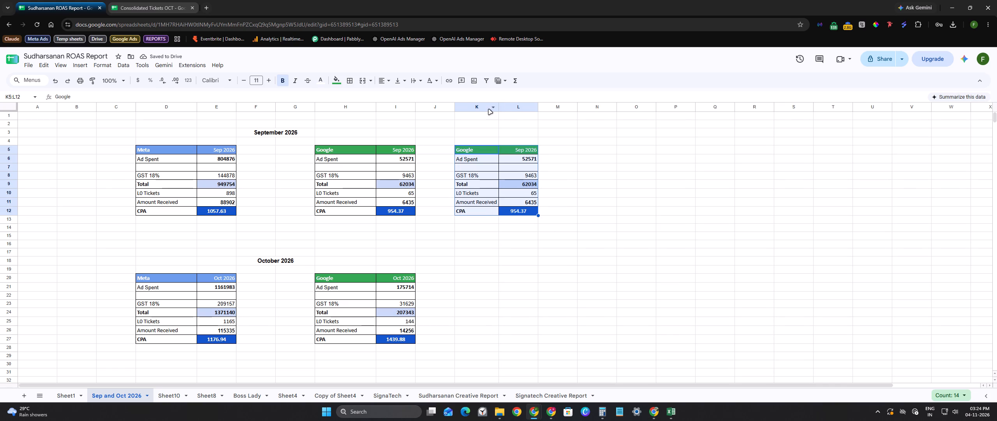
drag(497, 108, 519, 109)
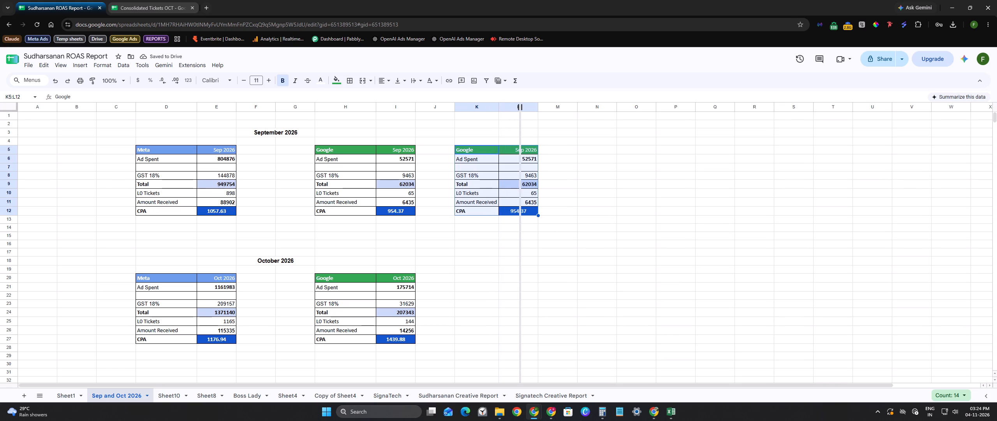
drag(519, 109, 517, 108)
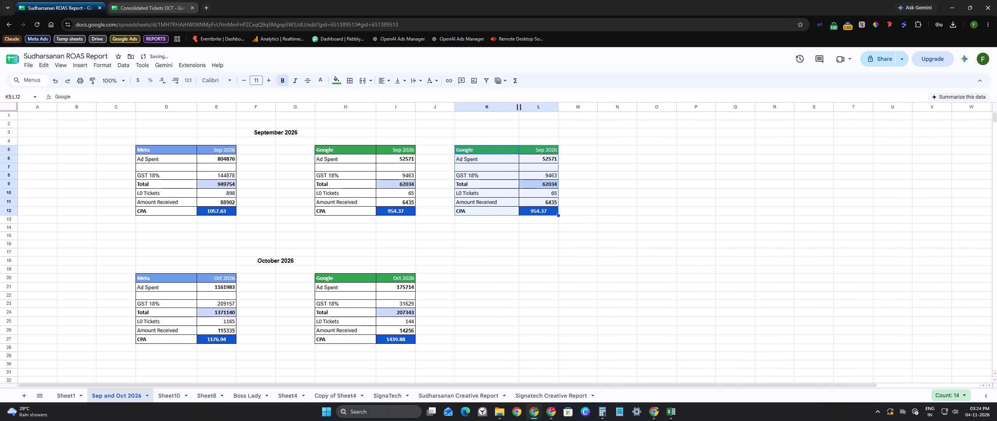
drag(518, 108, 511, 108)
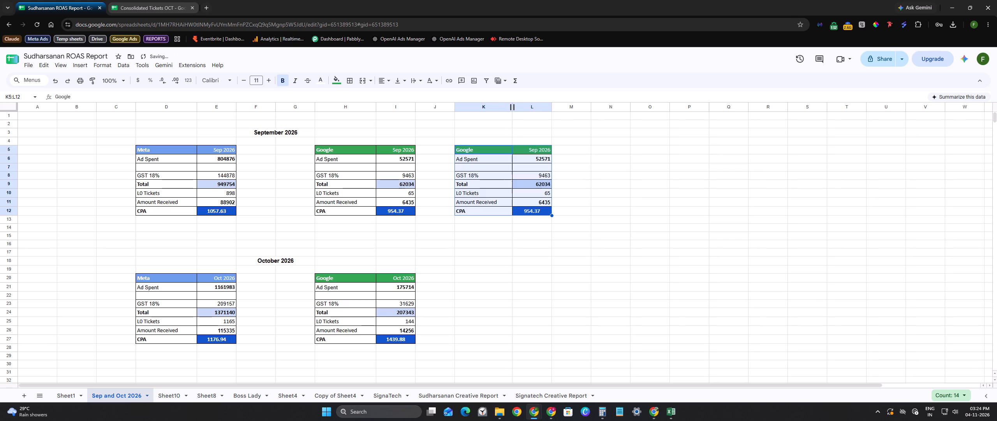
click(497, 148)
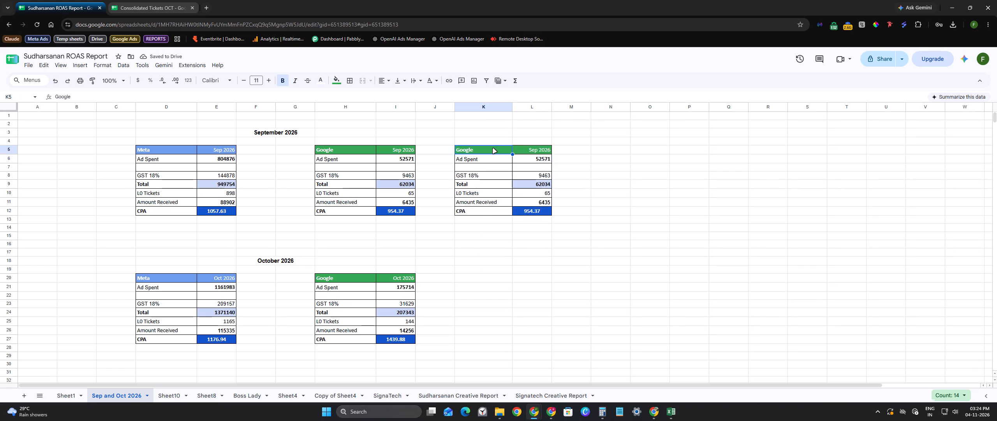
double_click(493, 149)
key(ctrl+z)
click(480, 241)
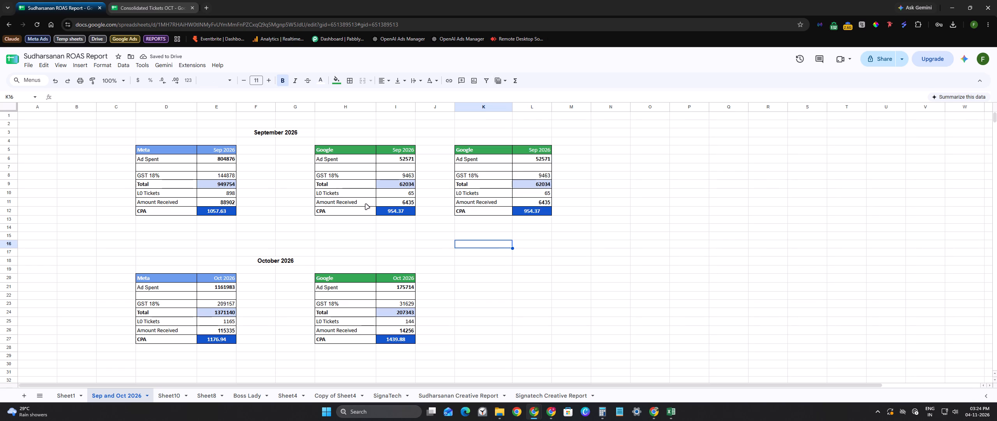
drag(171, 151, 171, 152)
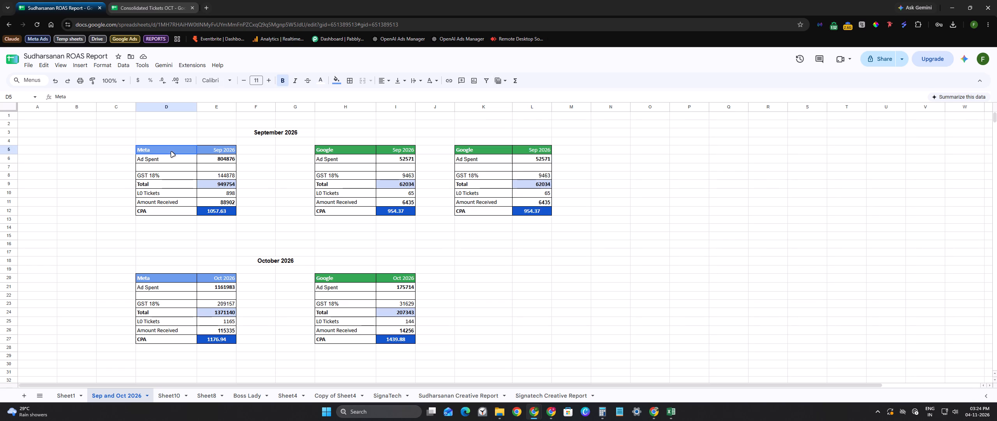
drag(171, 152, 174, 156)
Set the third September table's Ad Spent value (L6) to the sum of the Meta and Google ad spends, =E6+I6.
click(517, 163)
click(404, 163)
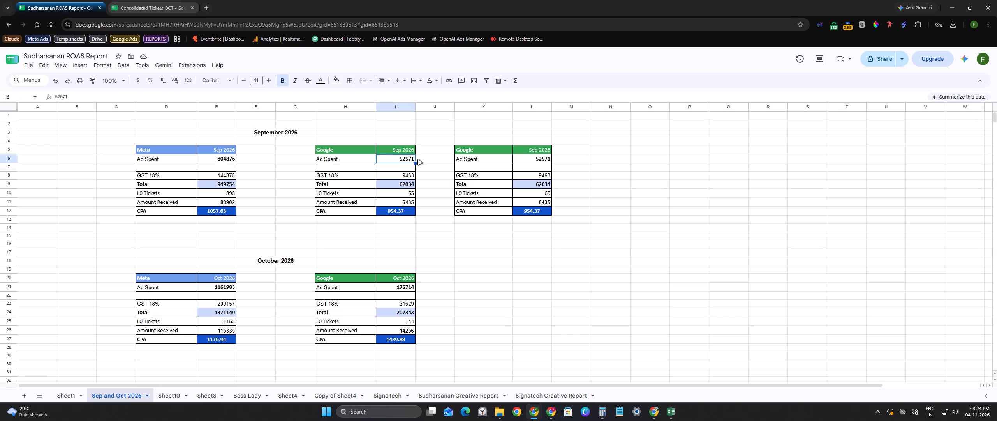
click(526, 159)
double_click(526, 159)
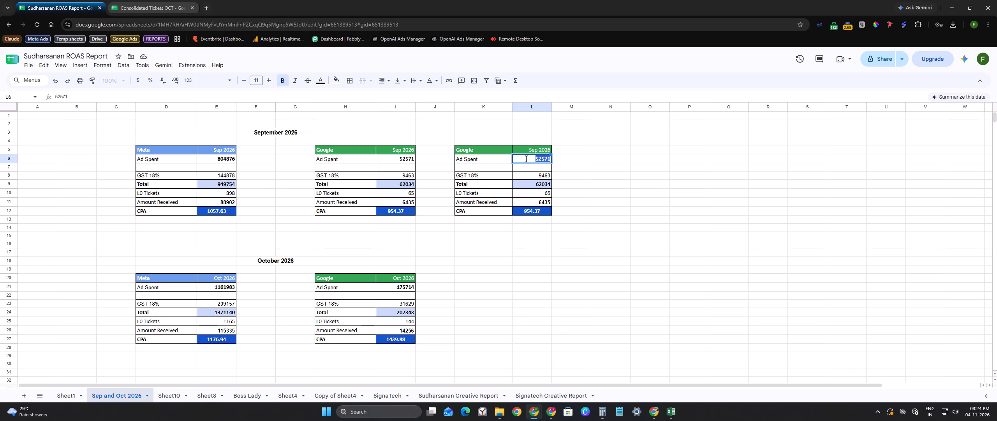
key(equal)
click(218, 156)
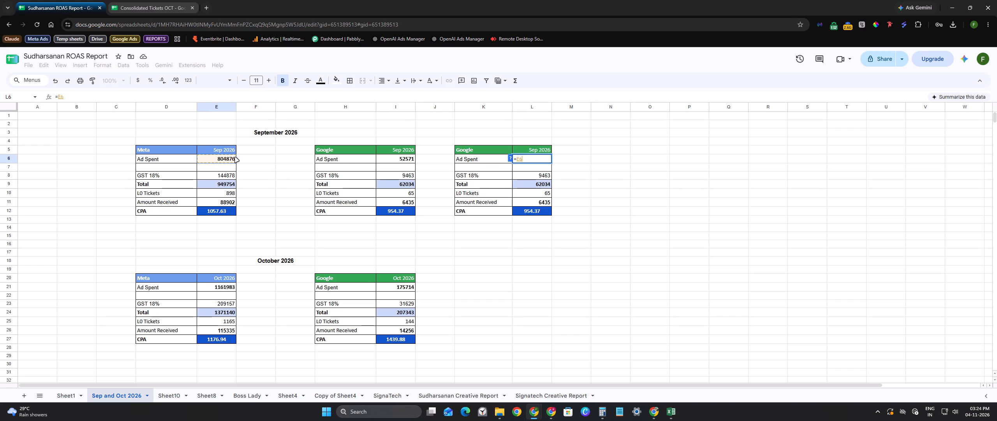
key(equal)
key(BackSpace)
key(equal)
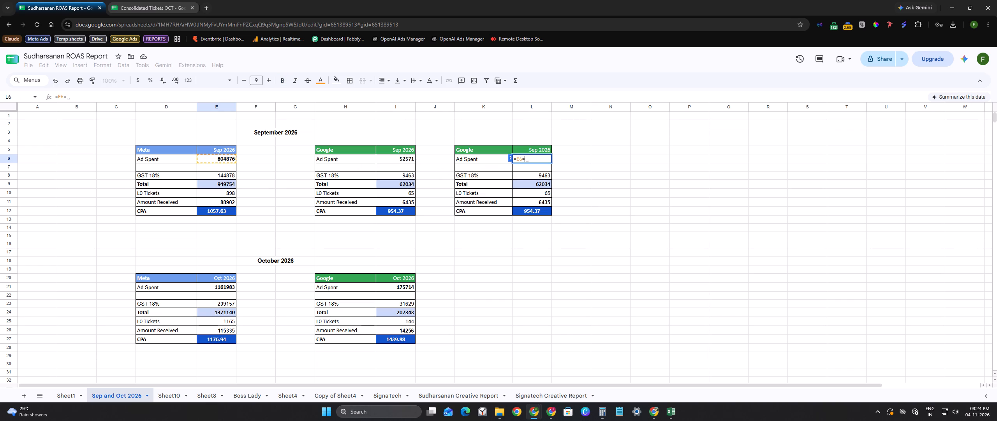
key(BackSpace)
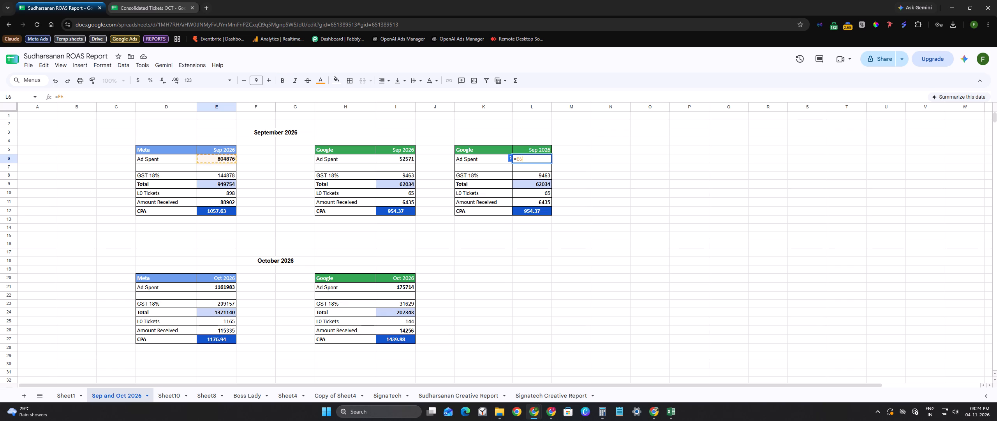
key(plus)
click(397, 161)
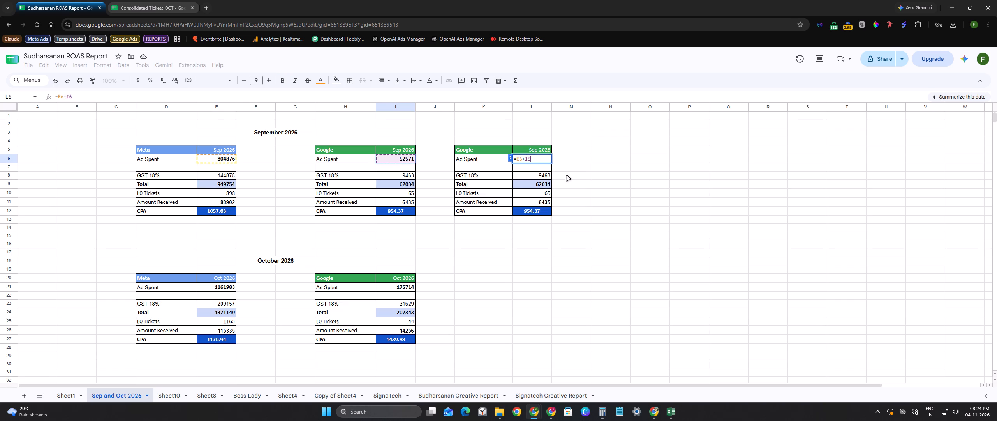
key(Tab)
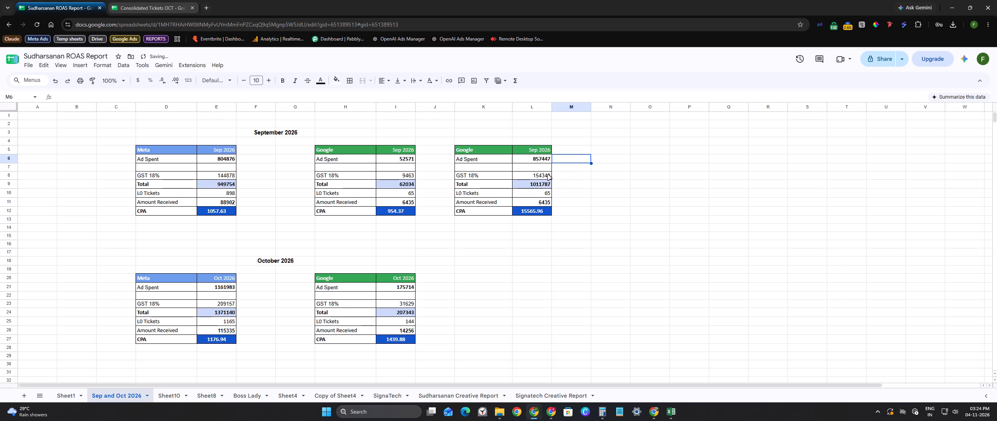
Set the third September table's L0 Tickets value (L10) to the sum of the Meta and Google tickets, =E10+I10.
click(546, 191)
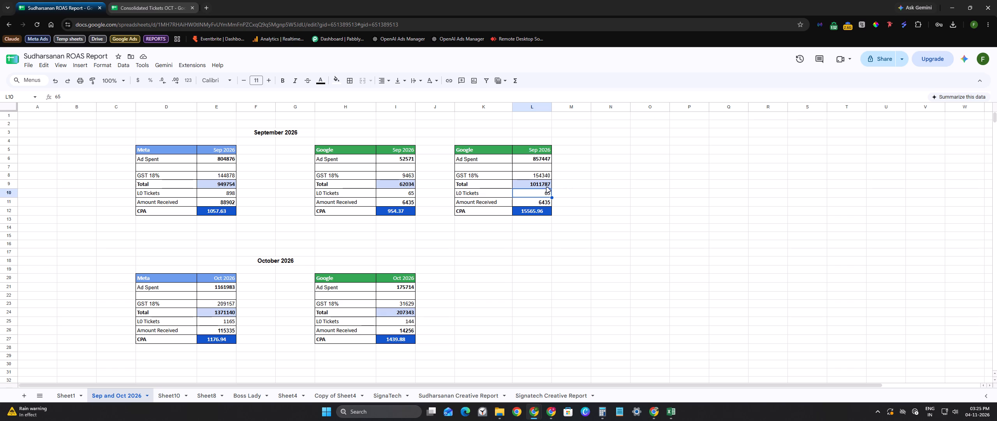
click(226, 193)
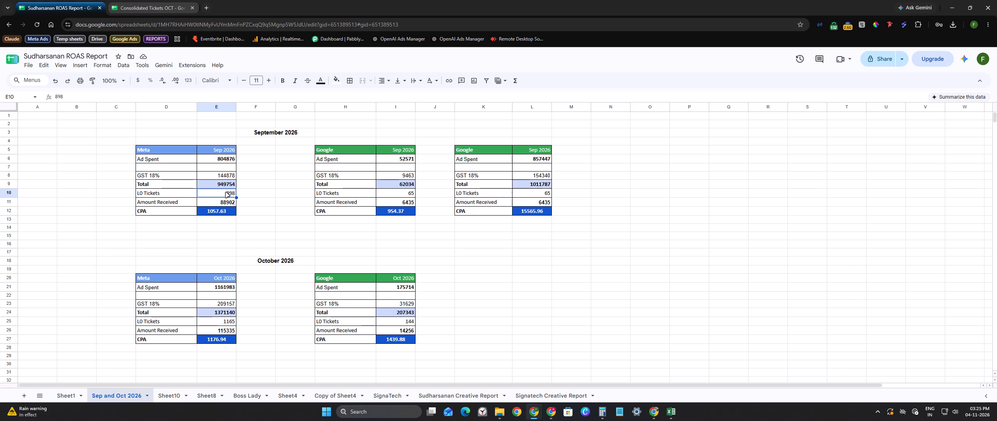
ctrl+click(384, 192)
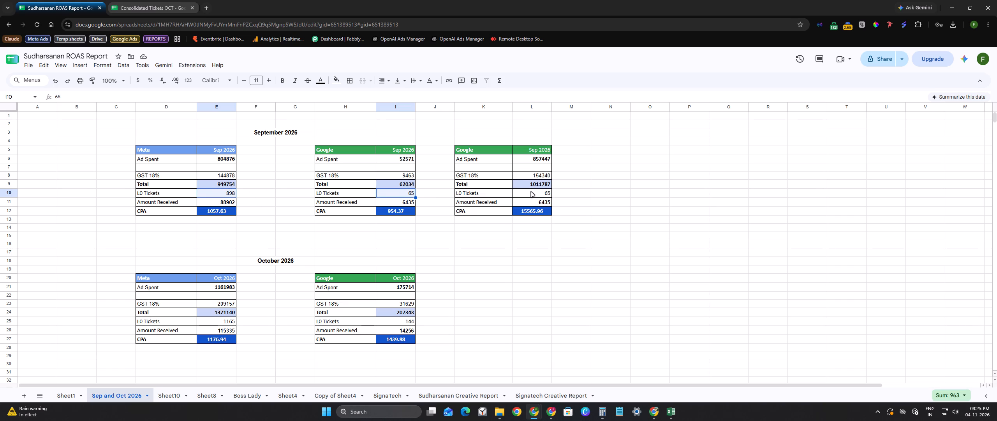
click(531, 192)
click(397, 194)
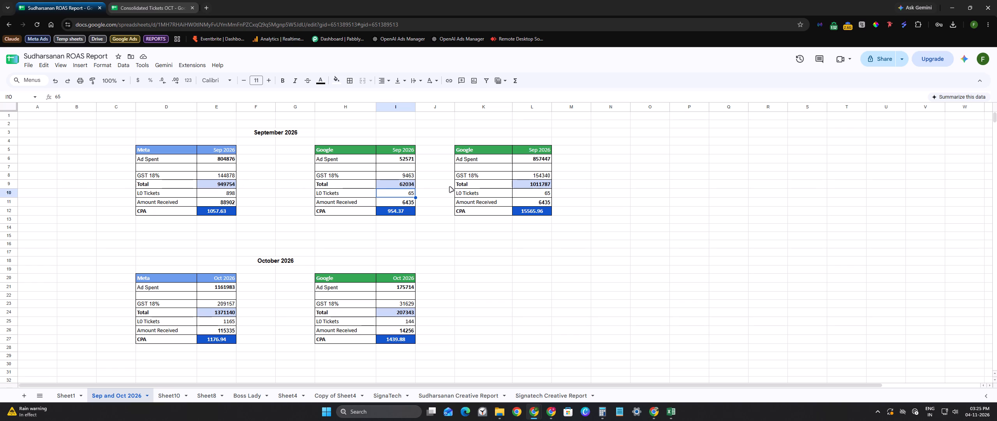
double_click(537, 195)
drag(537, 195, 606, 195)
key(equal)
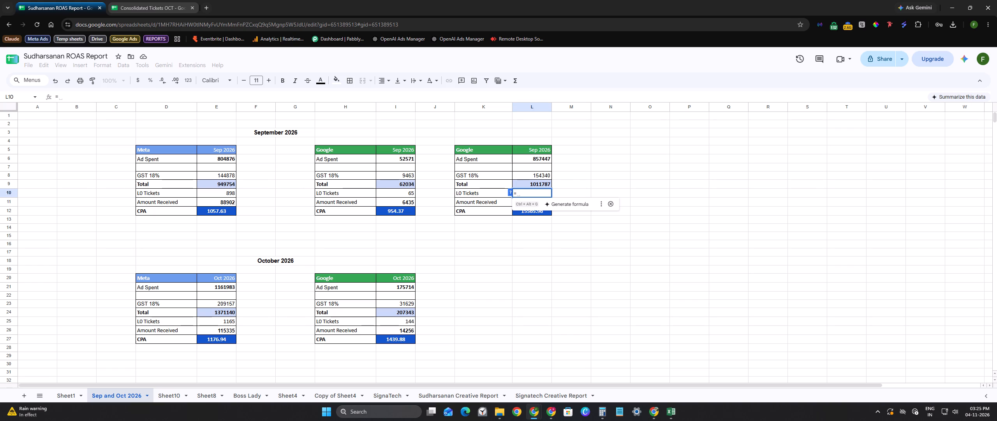
click(225, 195)
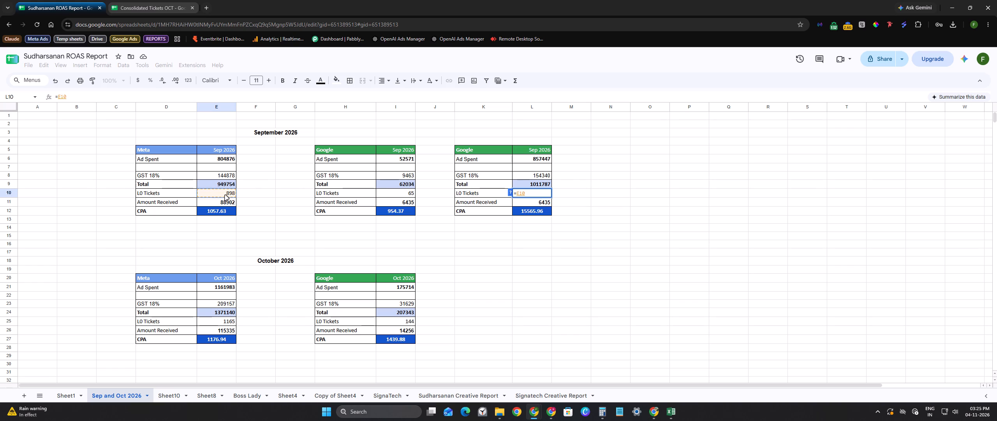
key(plus)
click(402, 191)
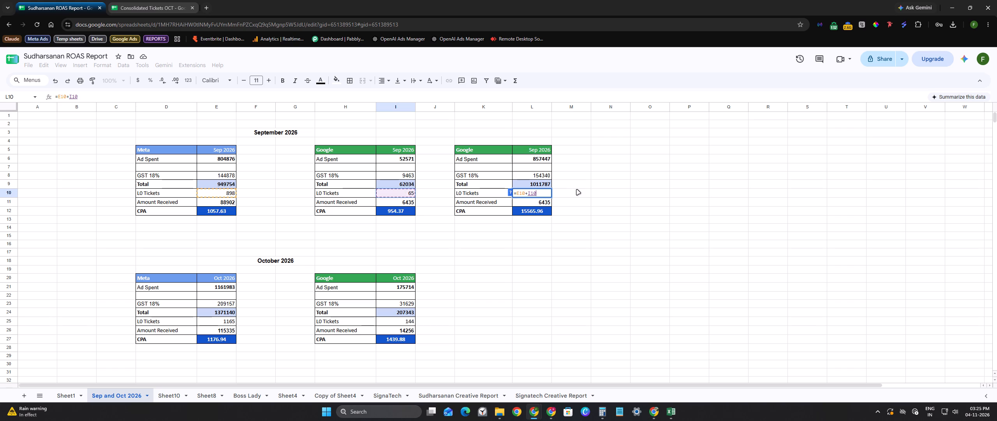
key(Tab)
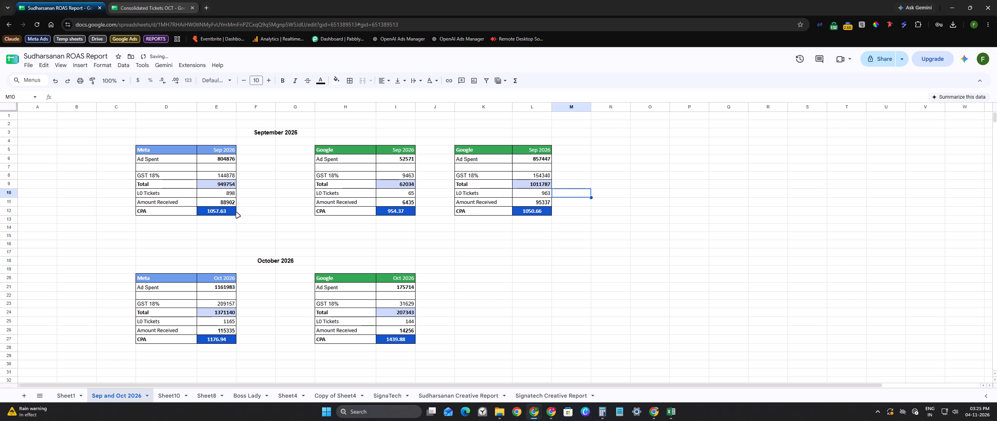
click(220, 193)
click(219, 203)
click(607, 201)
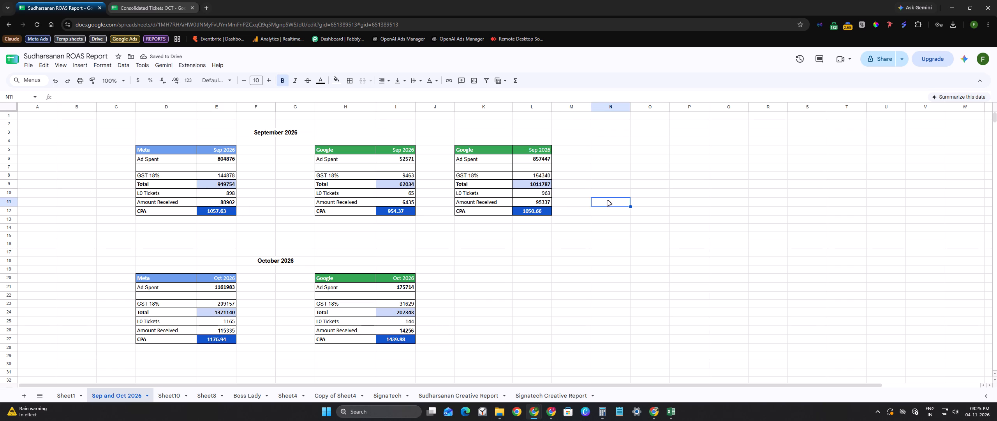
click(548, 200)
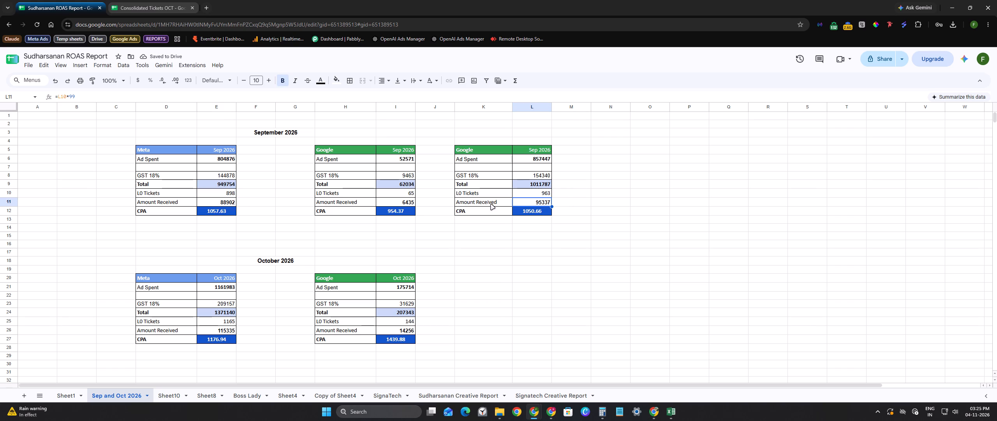
Change the L0 Tickets label in the third September table (K10) to L1 Tickets.
double_click(460, 195)
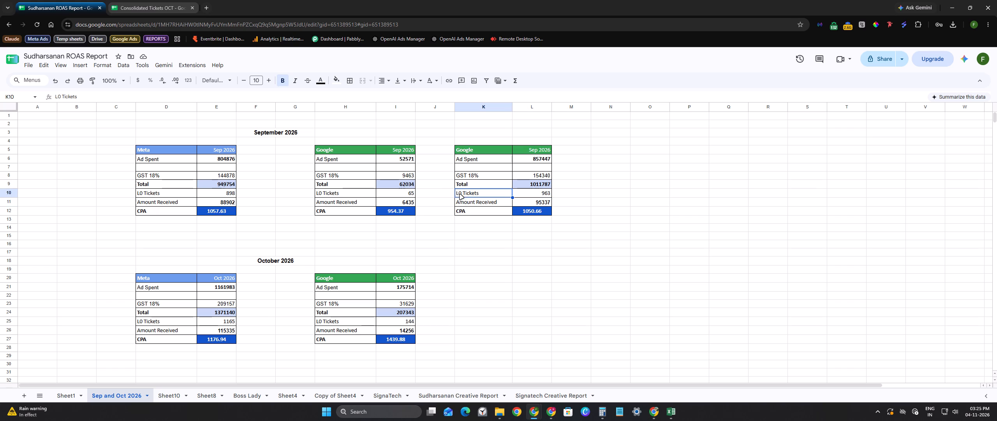
click(460, 194)
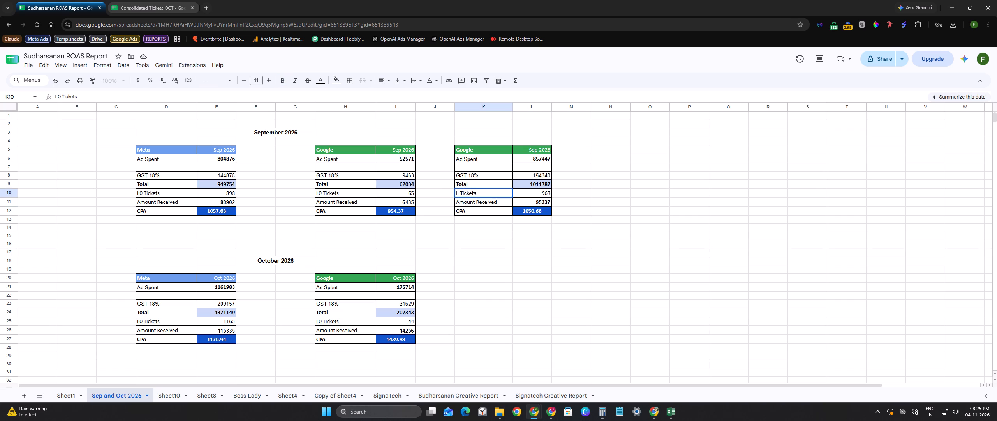
key(BackSpace)
key(1)
Rename the third September table's Google header (K5) to Meta + Google.
double_click(485, 151)
drag(483, 150, 452, 147)
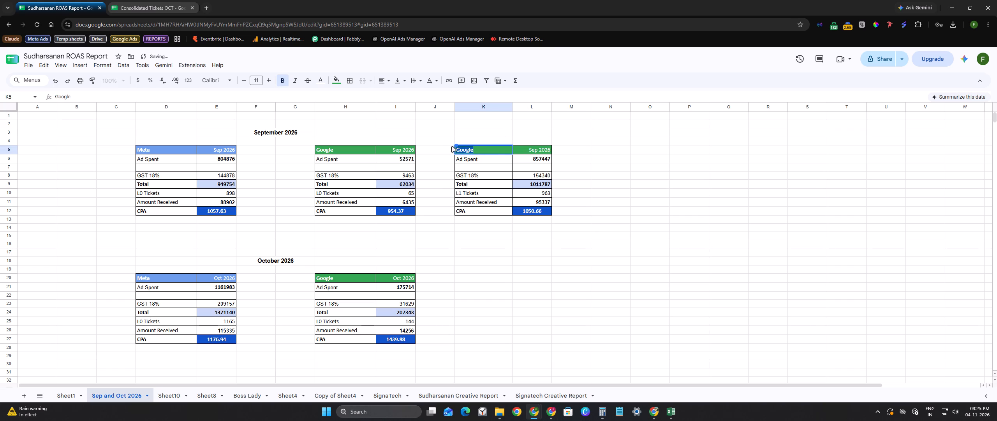
text(Meta = Google)
click(473, 151)
key(BackSpace)
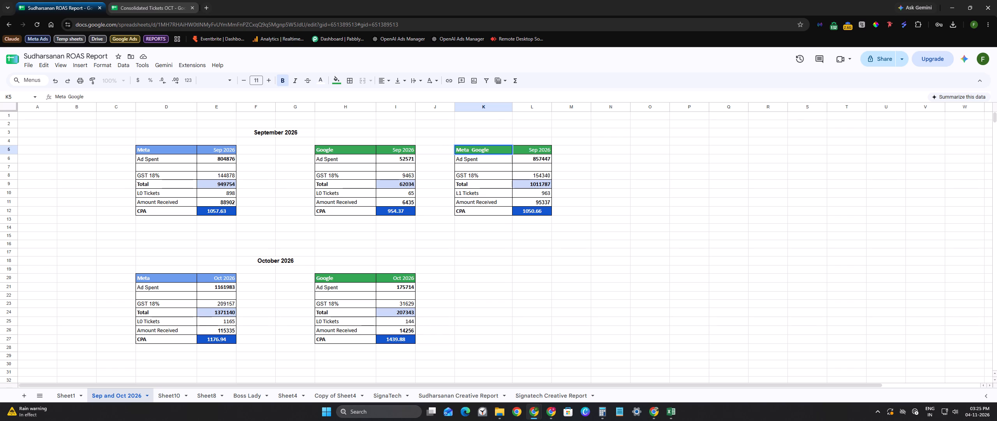
key(ctrl+equal)
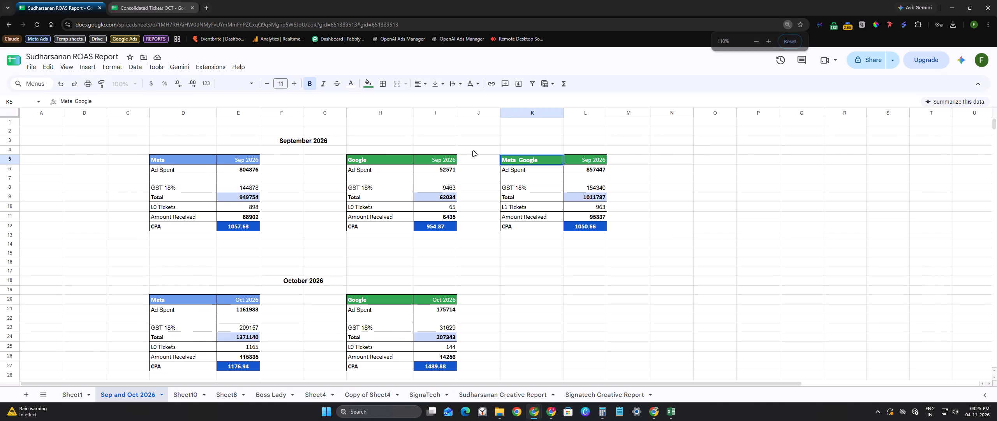
ctrl+scroll(473, 151, up, 2)
ctrl+scroll(473, 151, down, 2)
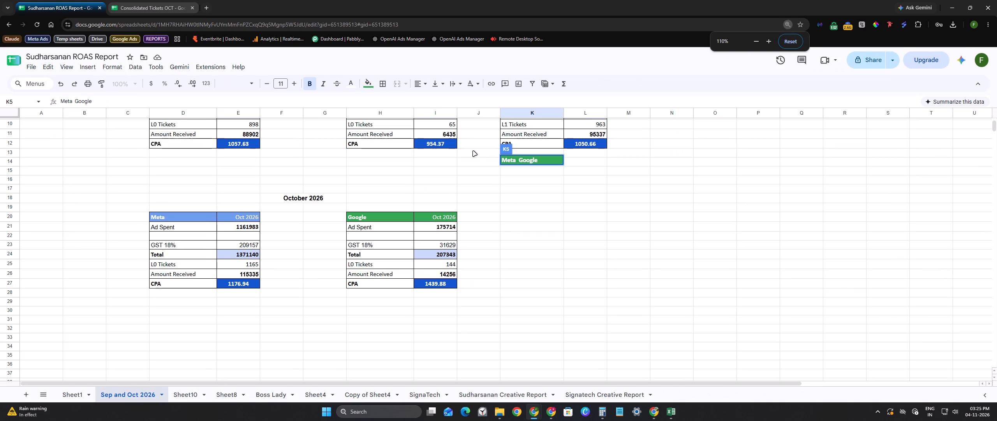
ctrl+scroll(473, 151, down, 1)
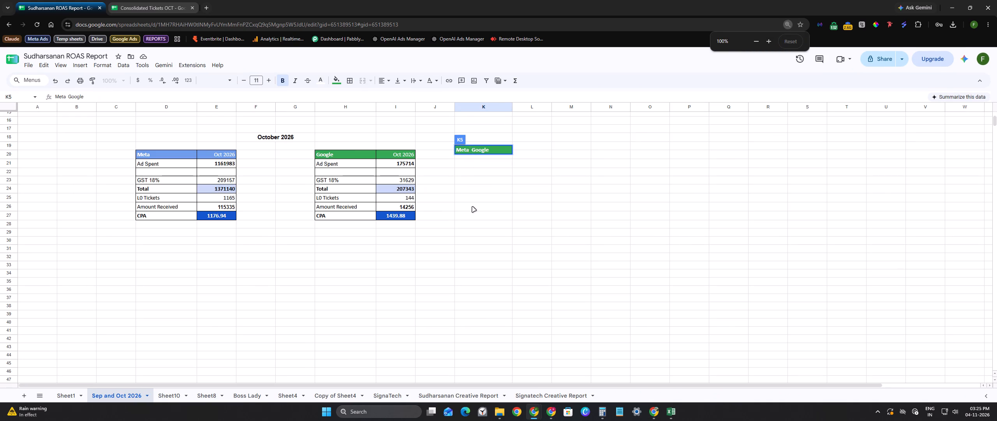
scroll(472, 207, up, 3)
ctrl+scroll(472, 207, up, 1)
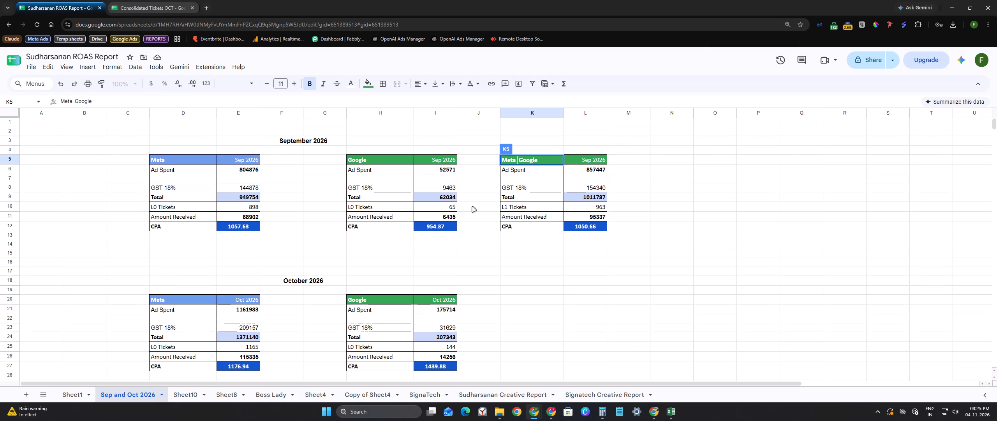
ctrl+scroll(472, 207, down, 1)
scroll(472, 207, up, 1)
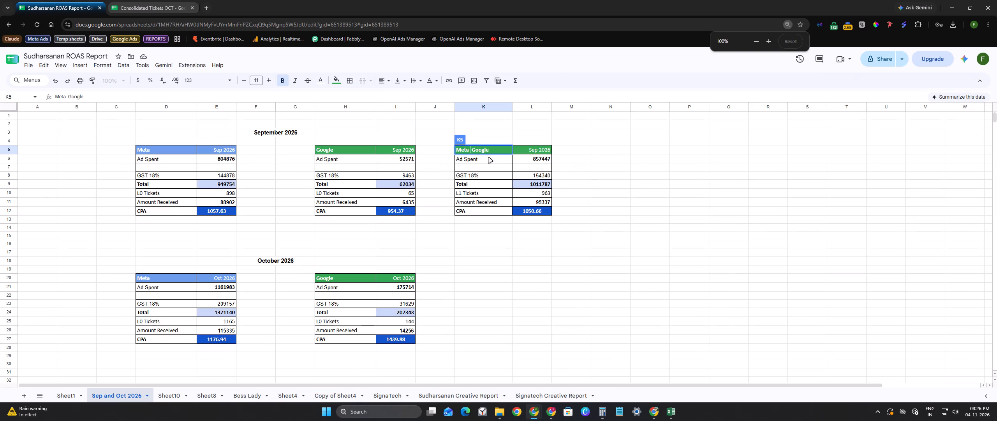
click(489, 149)
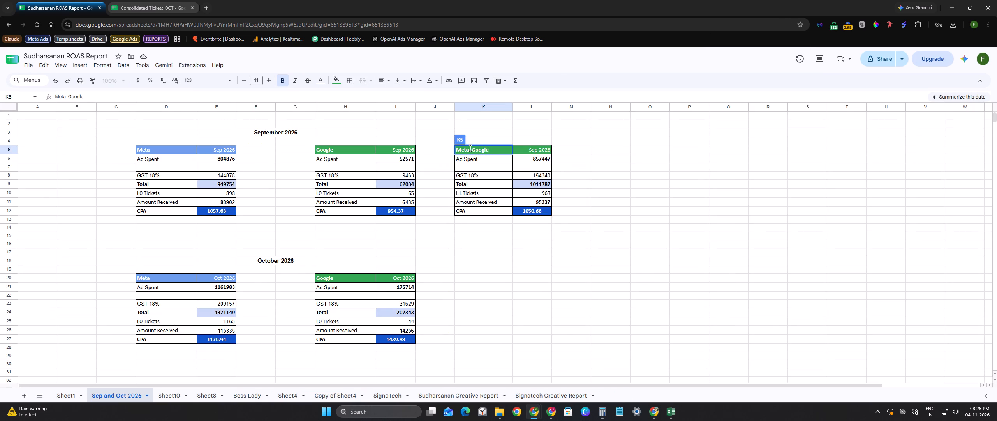
click(470, 148)
key(plus)
click(666, 165)
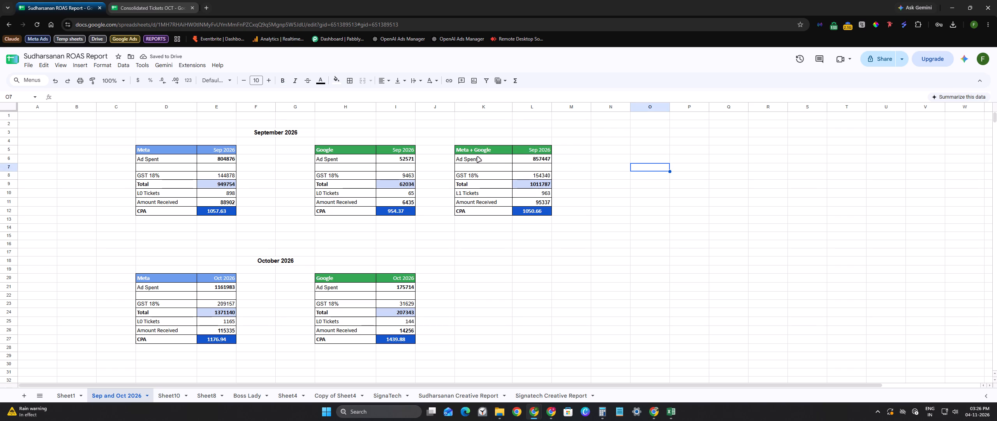
Move the Meta + Google text from header K5 into label K6, making it Ad Spent - Meta + Google, and fit column K to it.
double_click(488, 149)
drag(492, 149, 439, 148)
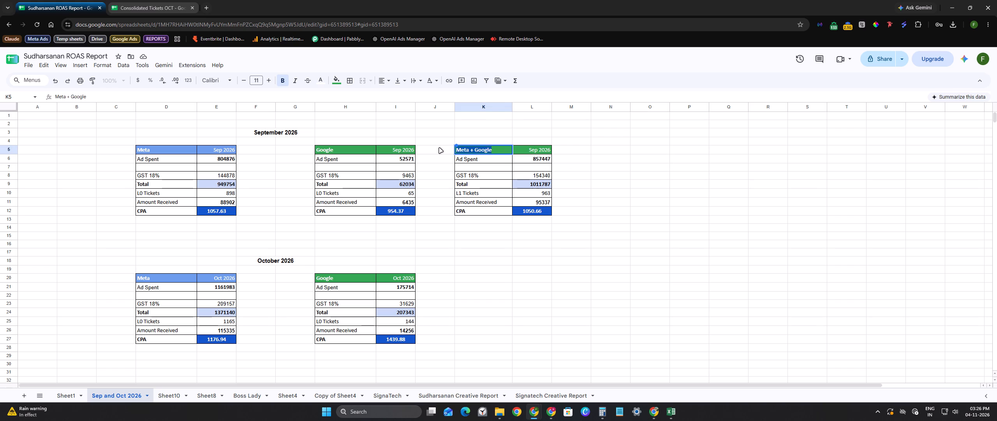
key(ctrl+x)
double_click(491, 159)
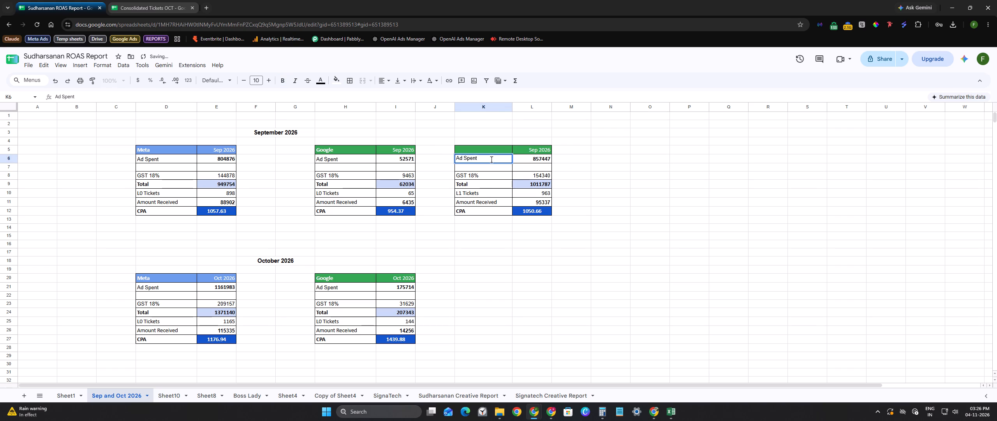
key(space)
text(-)
key(space)
key(ctrl+v)
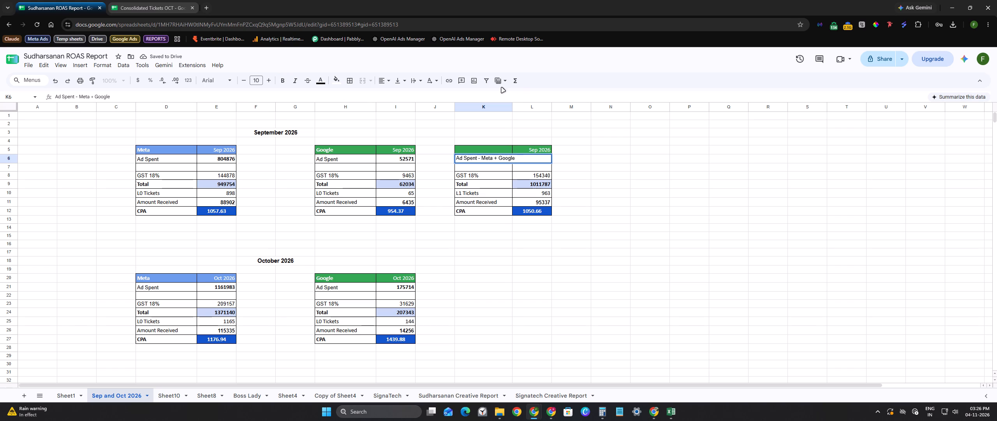
double_click(512, 107)
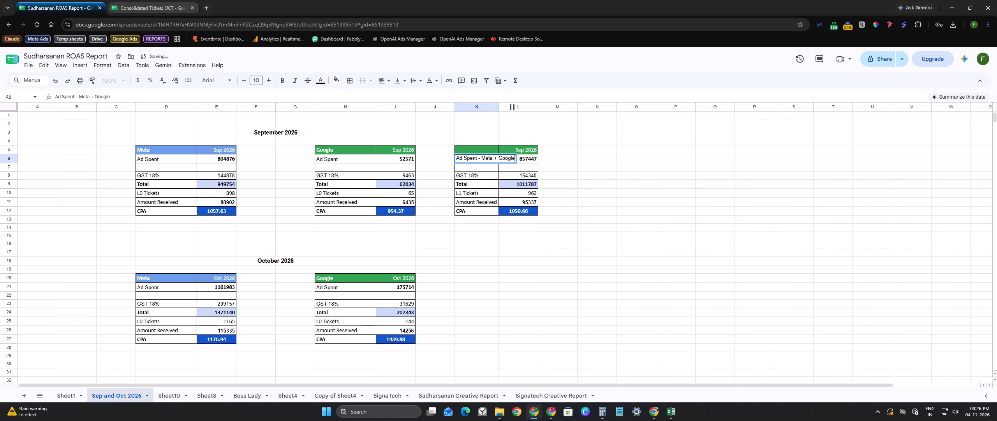
drag(499, 109, 537, 109)
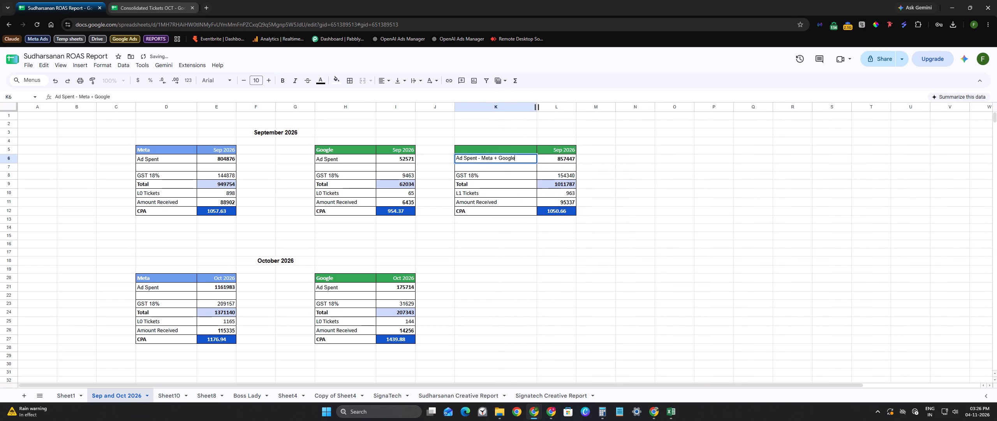
click(666, 189)
double_click(535, 107)
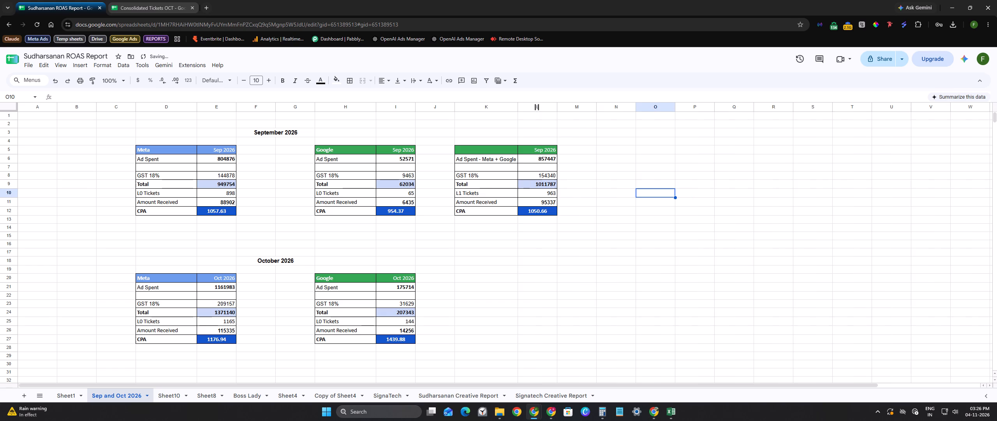
Change label K6 to Ad Spent - (Meta + Google) and refit column K's width to the label.
double_click(484, 159)
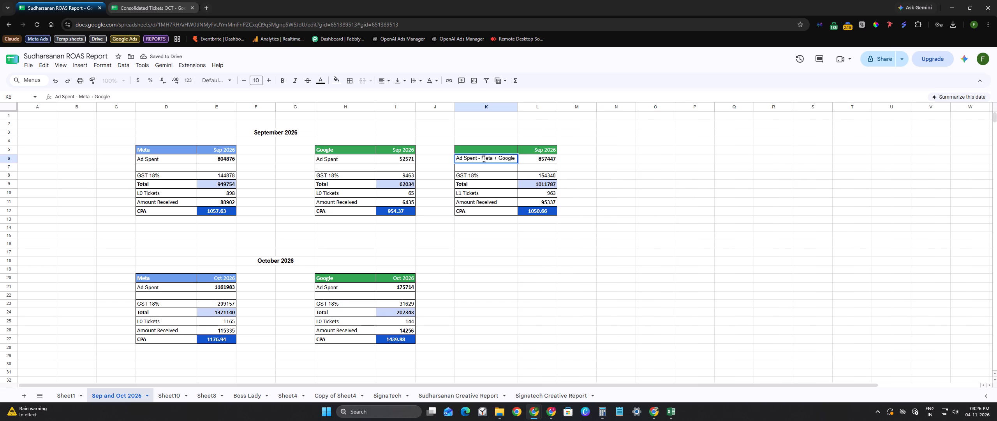
click(482, 159)
key(shift+parenleft)
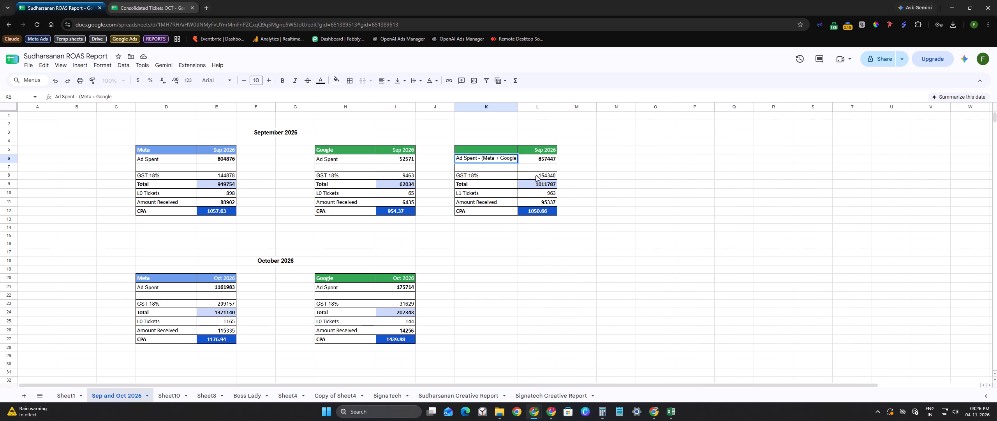
click(129, 93)
key(shift+parenright)
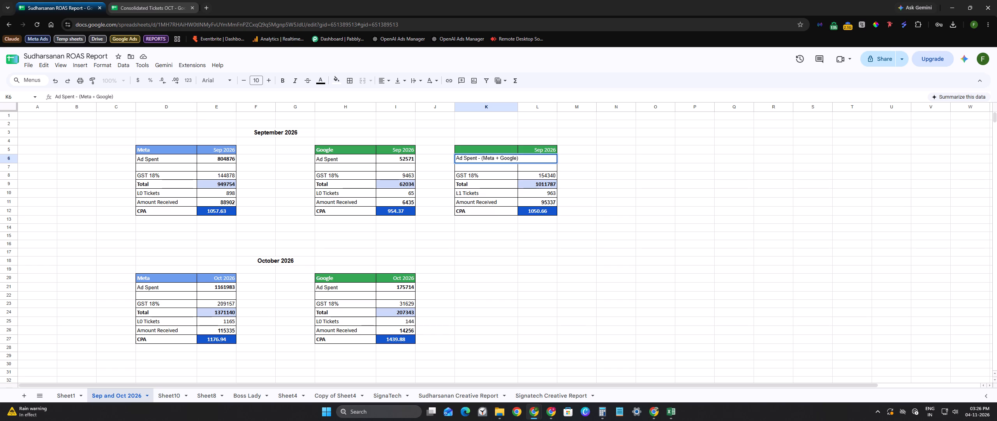
click(607, 205)
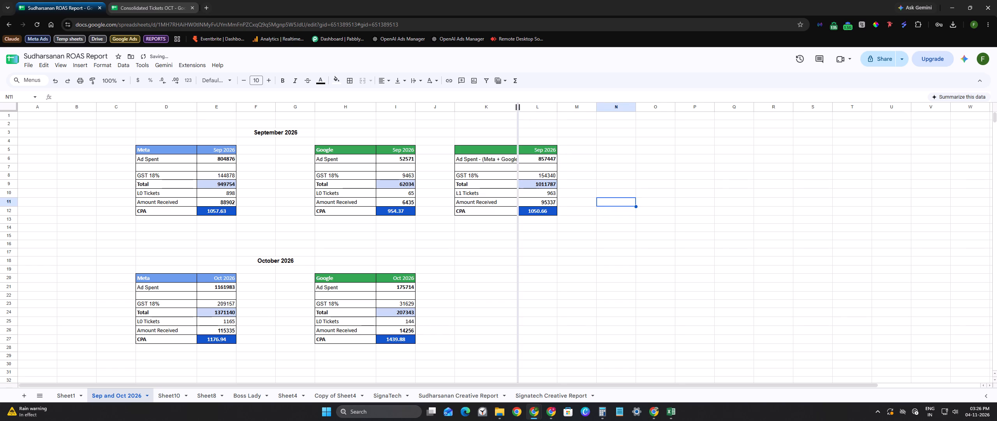
double_click(516, 108)
Check the formulas behind the combined September table's Ad Spent (L6), GST 18% (L8) and L1 Tickets (L10) values.
key(alt+Tab)
key(alt+Tab)
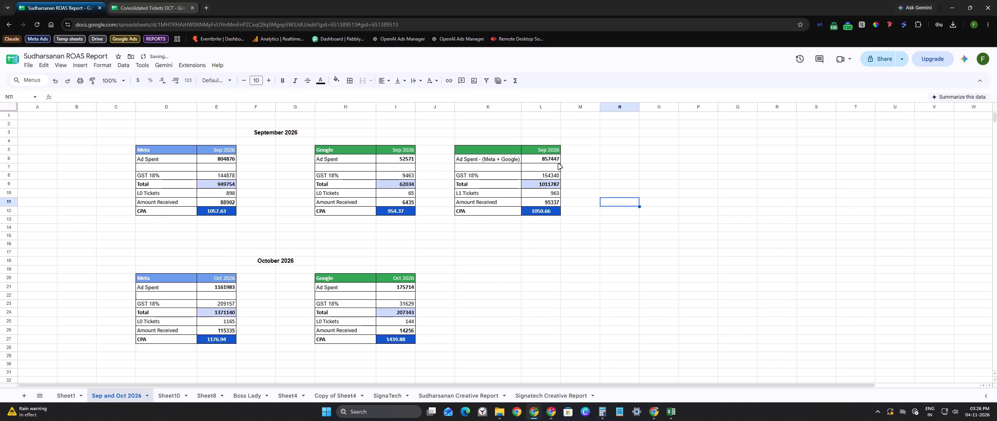
click(557, 162)
double_click(553, 161)
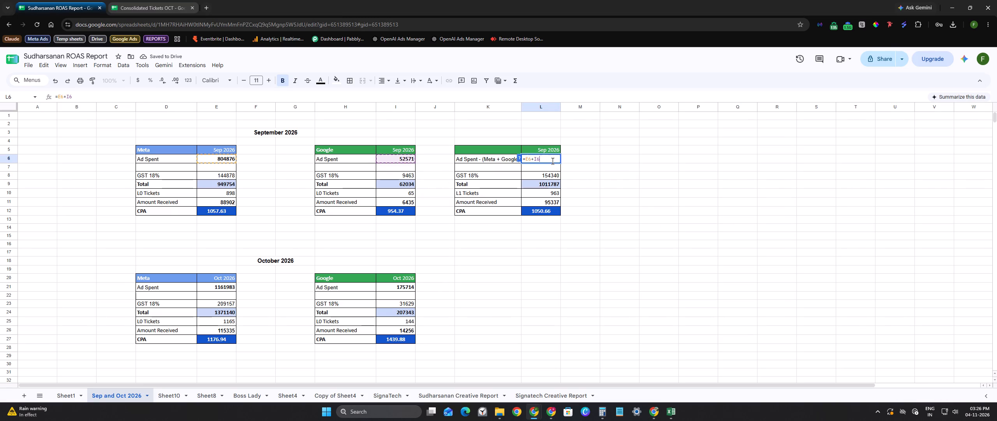
drag(652, 190, 657, 187)
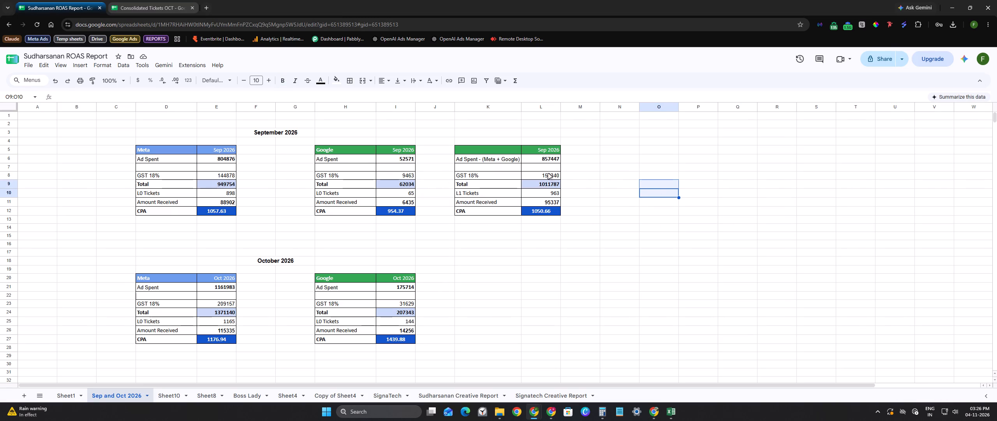
click(548, 174)
click(648, 180)
click(548, 191)
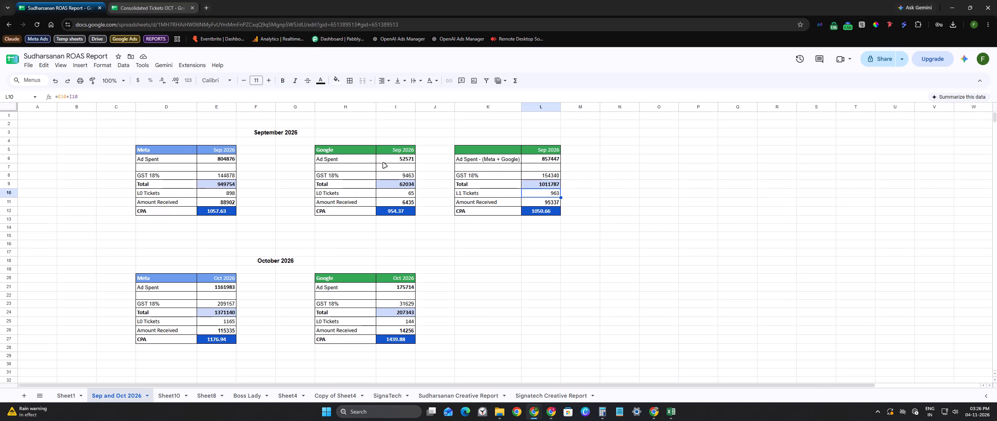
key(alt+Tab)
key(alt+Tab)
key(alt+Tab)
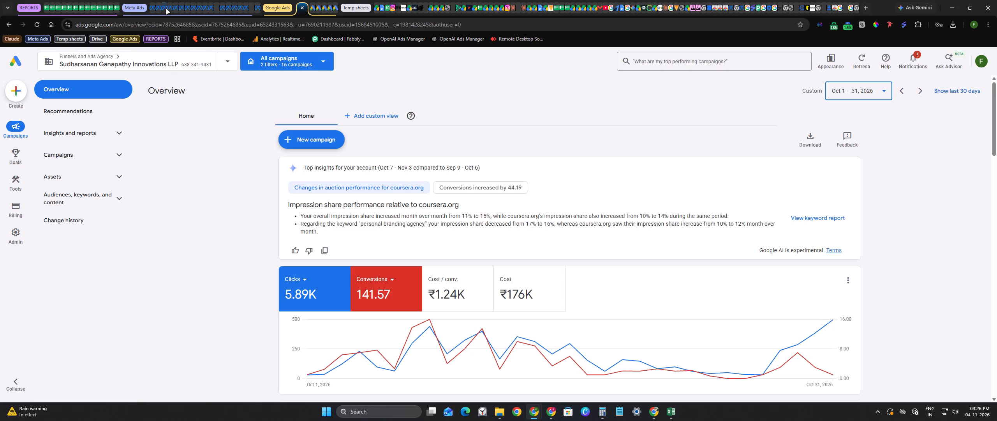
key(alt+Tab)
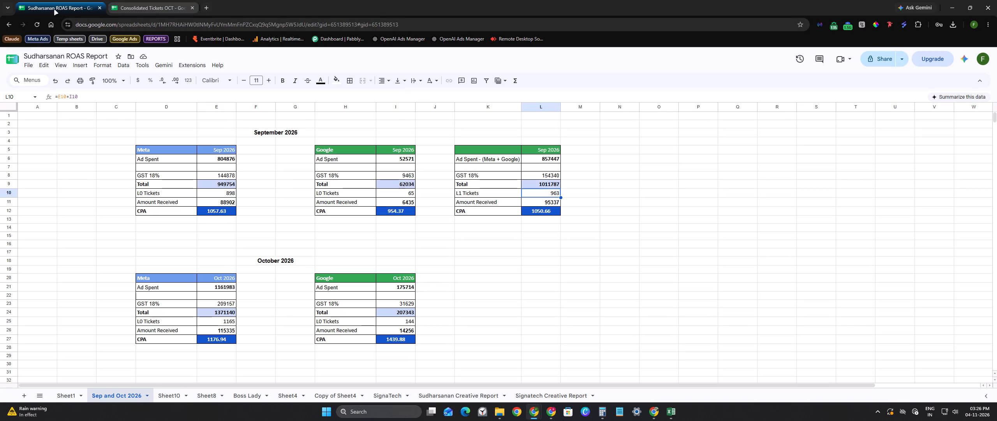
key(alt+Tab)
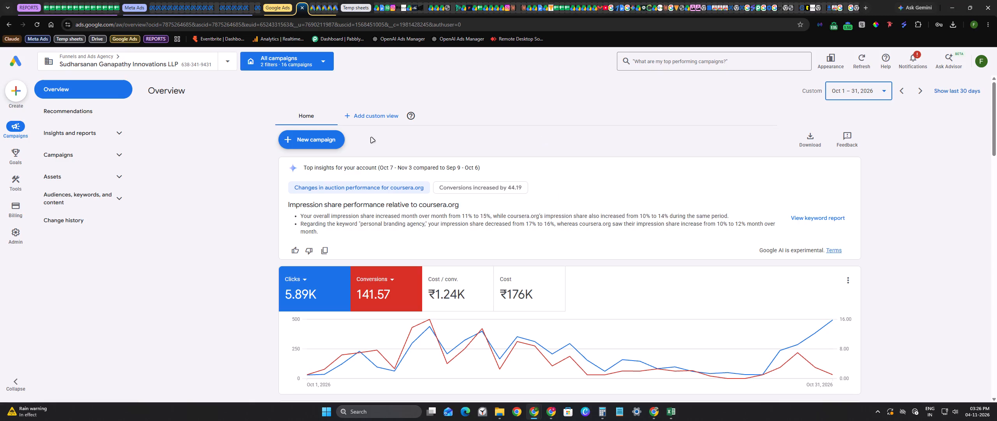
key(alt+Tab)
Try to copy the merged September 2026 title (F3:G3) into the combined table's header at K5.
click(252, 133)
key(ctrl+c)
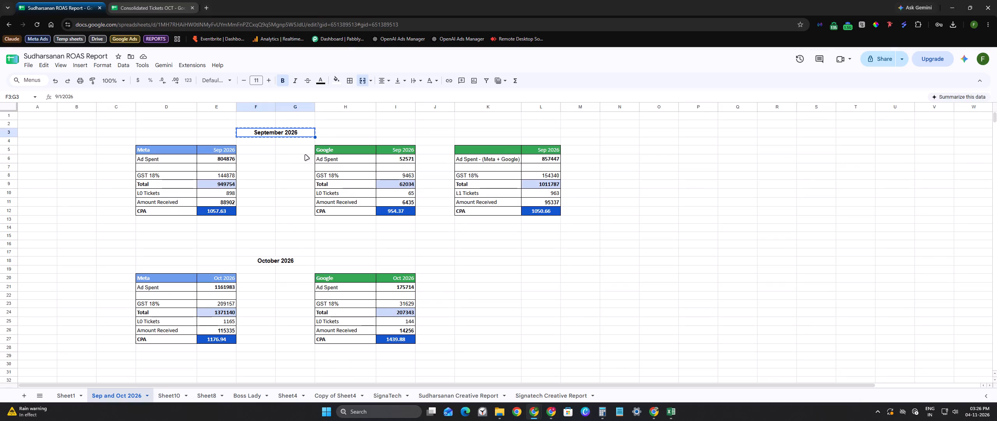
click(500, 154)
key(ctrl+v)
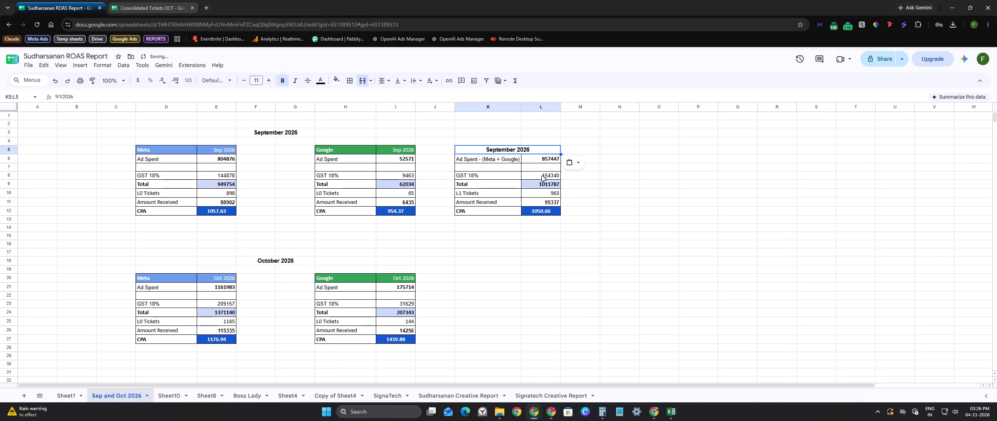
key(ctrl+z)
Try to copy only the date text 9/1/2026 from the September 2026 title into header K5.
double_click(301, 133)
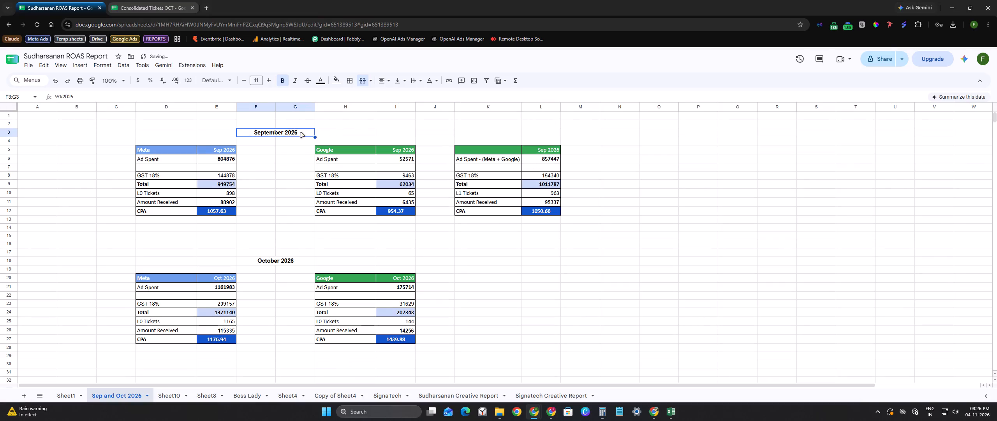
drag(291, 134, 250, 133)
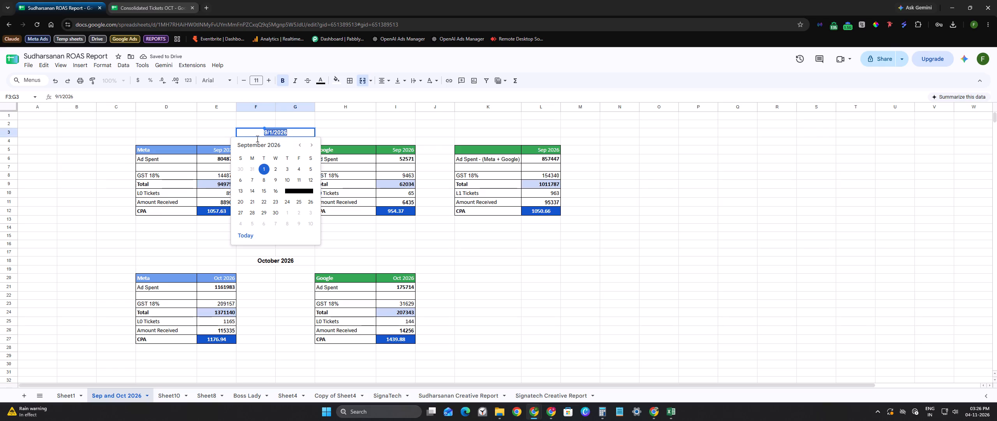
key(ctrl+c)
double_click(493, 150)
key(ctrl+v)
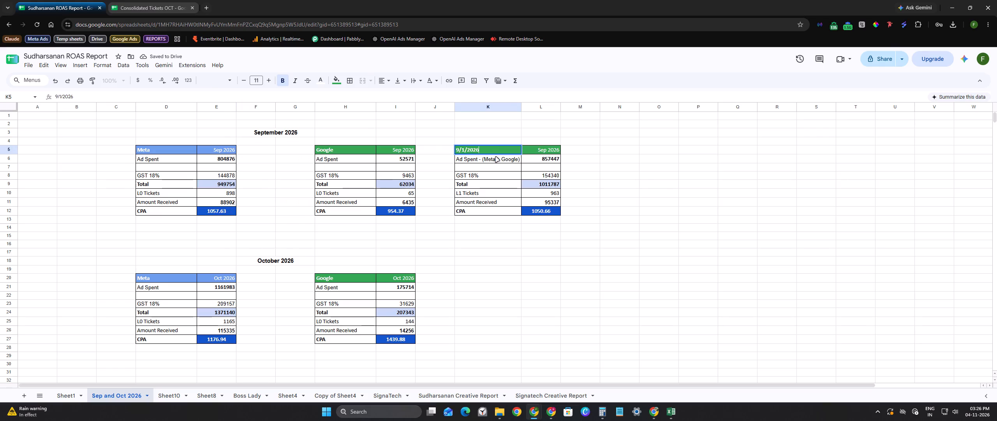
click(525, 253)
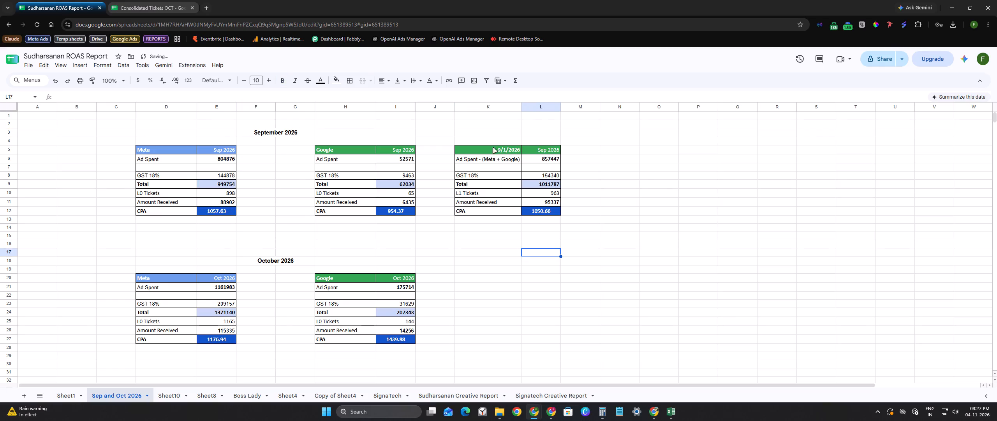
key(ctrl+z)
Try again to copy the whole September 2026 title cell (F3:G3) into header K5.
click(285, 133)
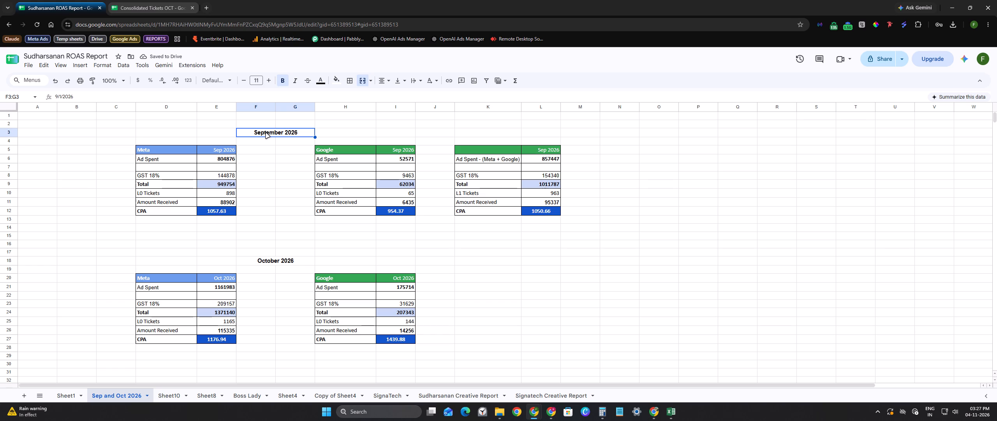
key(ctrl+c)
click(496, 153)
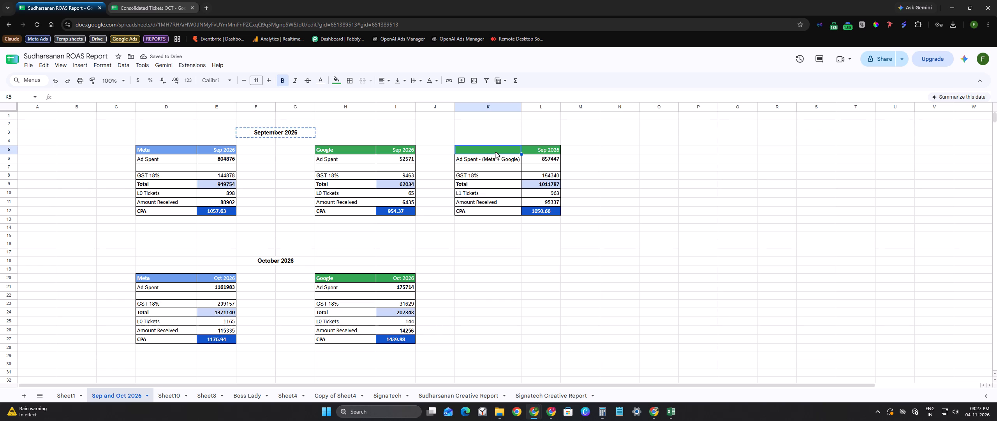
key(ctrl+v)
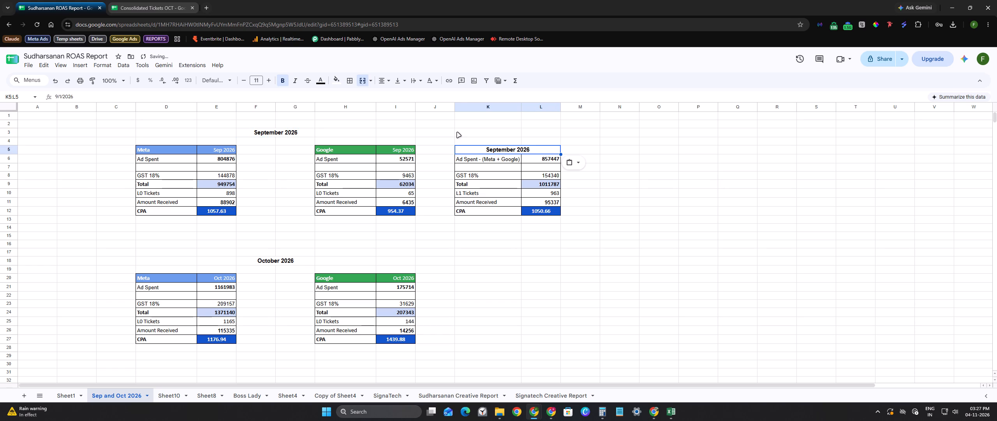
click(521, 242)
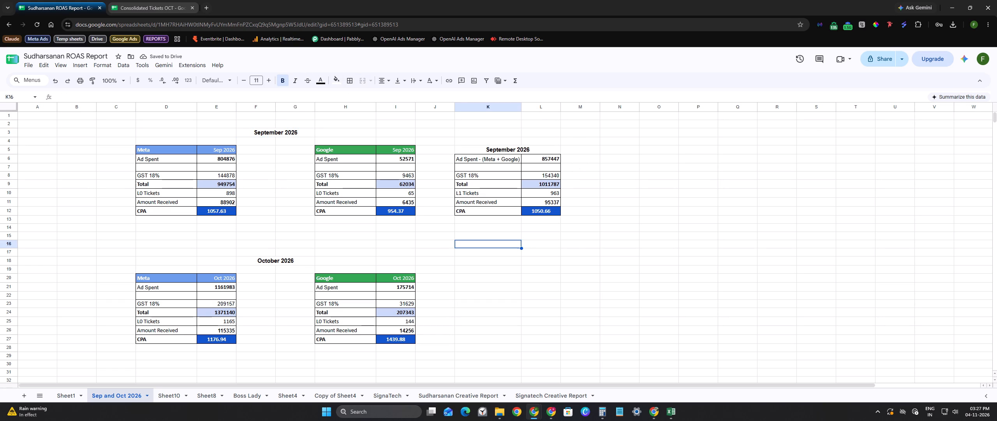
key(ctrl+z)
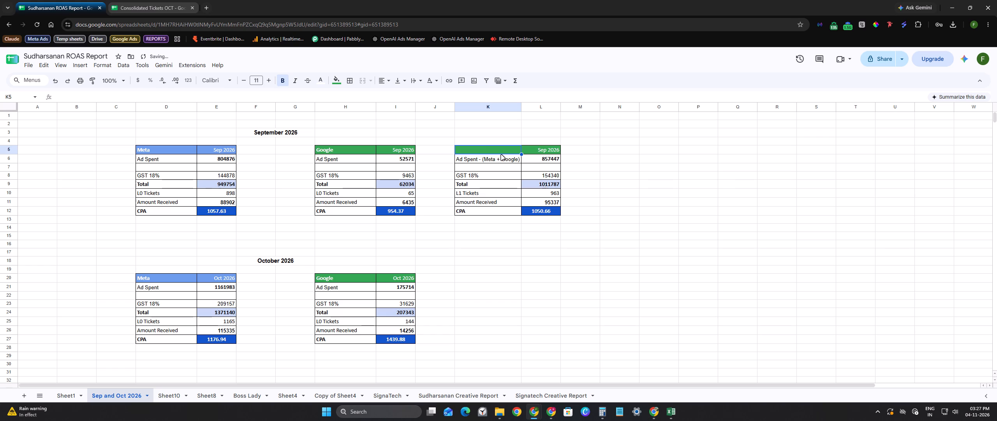
Enter September 2026 as the combined table's header in K5.
drag(503, 149, 535, 149)
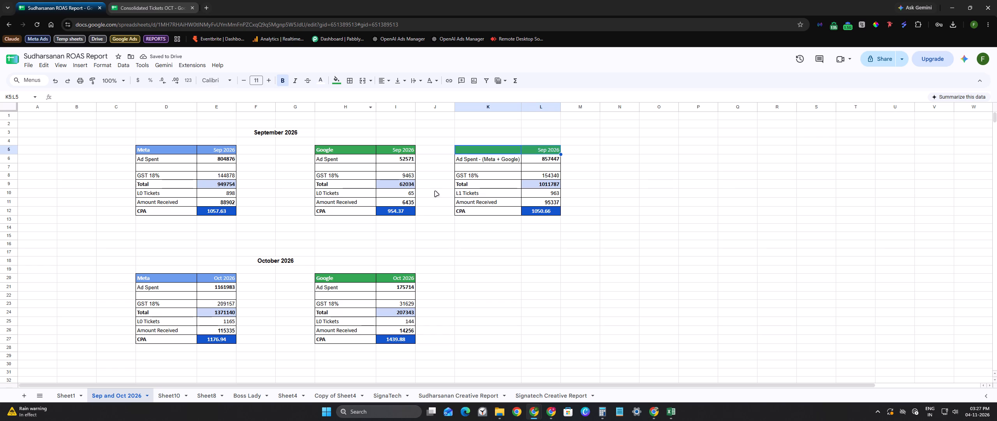
click(437, 195)
double_click(474, 152)
text(September)
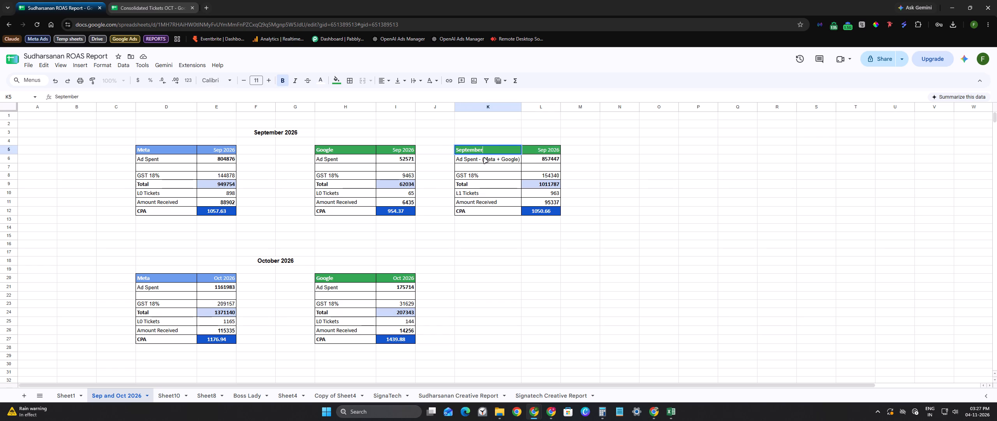
key(space)
text(2026)
click(521, 277)
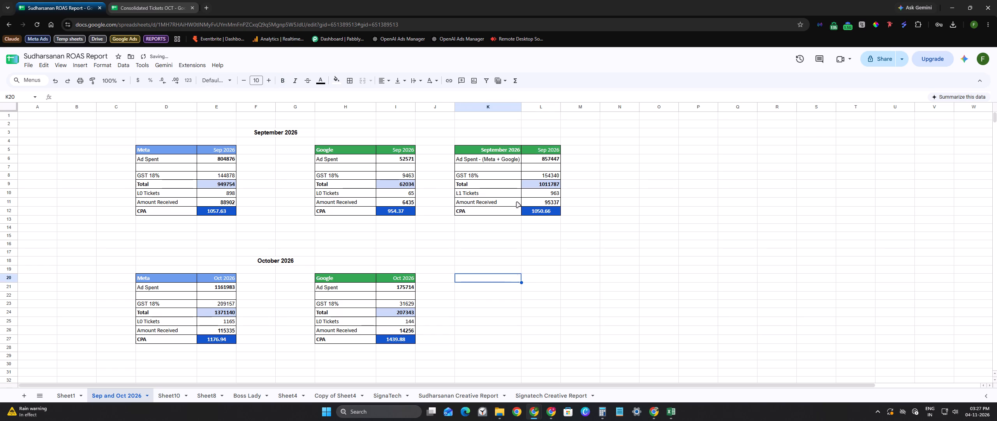
Centre-align the September 2026 header in K5 of the combined table.
click(503, 148)
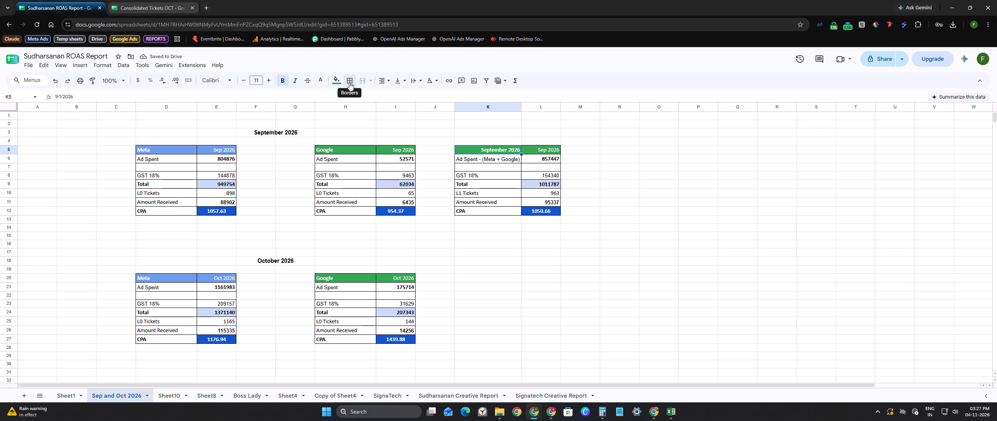
click(382, 80)
click(398, 97)
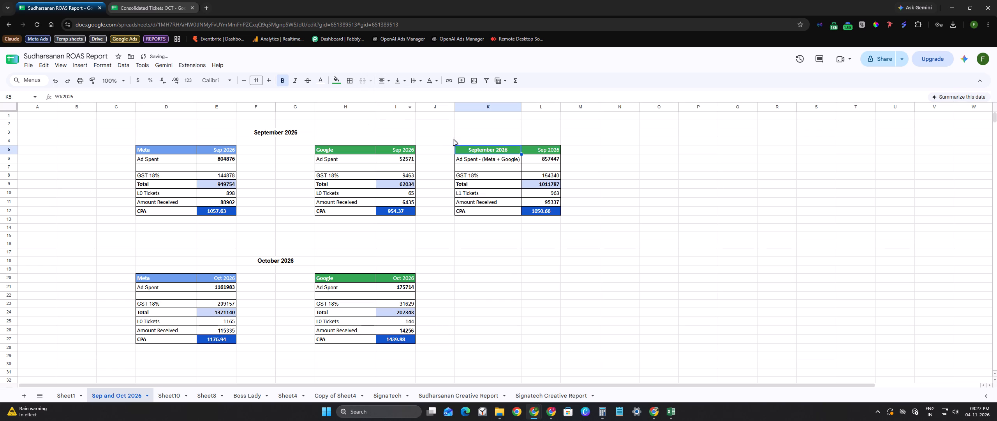
click(632, 155)
Copy the combined table K5:L12 and paste it beside the October 2026 tables, starting at K20.
drag(493, 149, 541, 212)
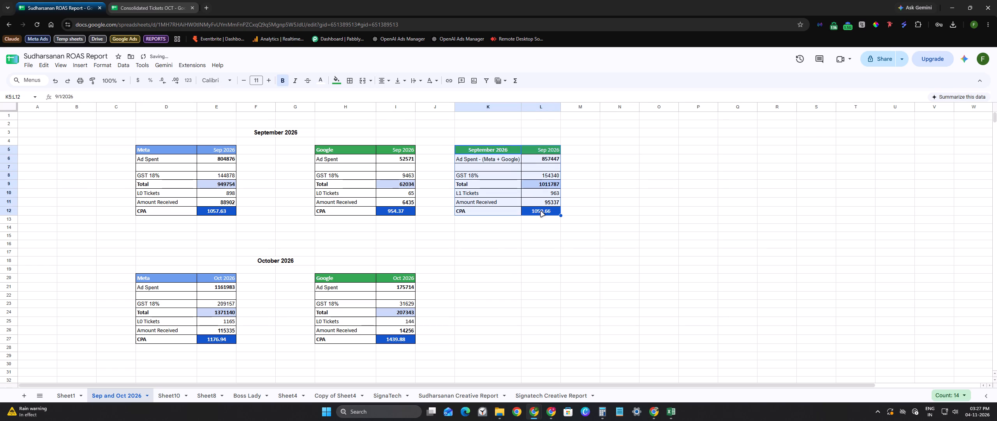
key(ctrl+c)
click(510, 277)
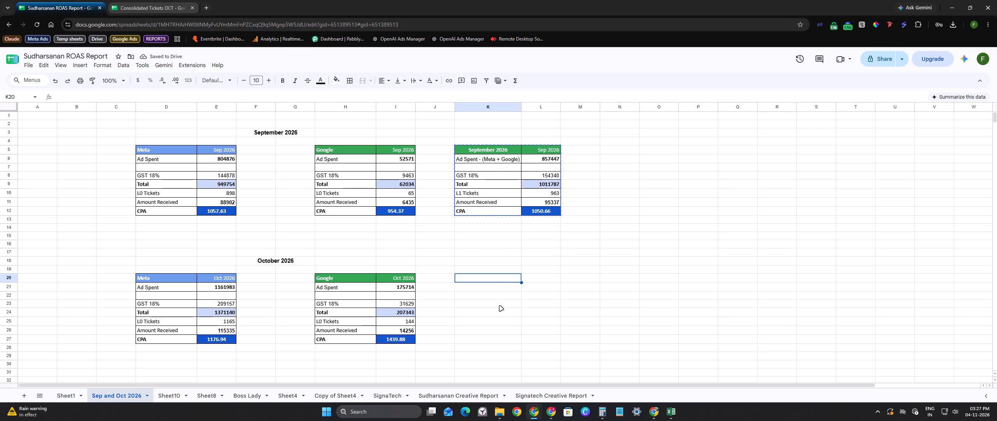
key(ctrl+v)
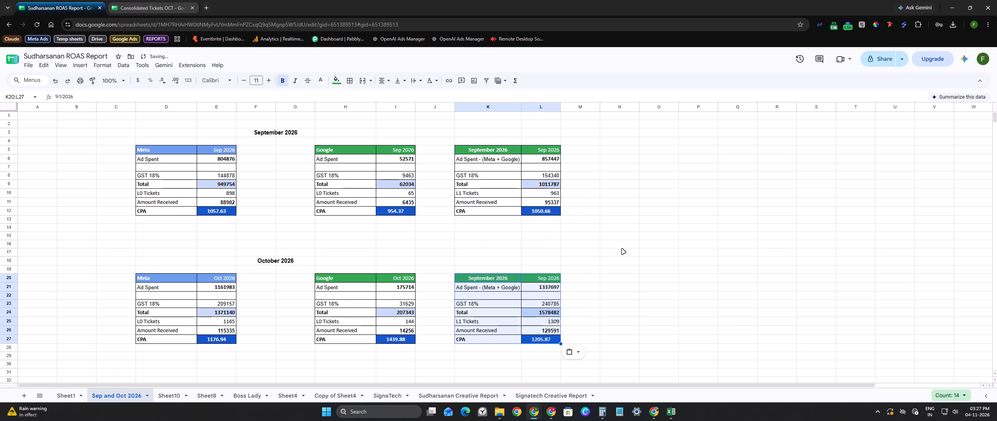
click(622, 249)
Check the pasted Ad Spent formula in L21 and the sum of October's Meta and Google totals, E24 and I24.
double_click(535, 288)
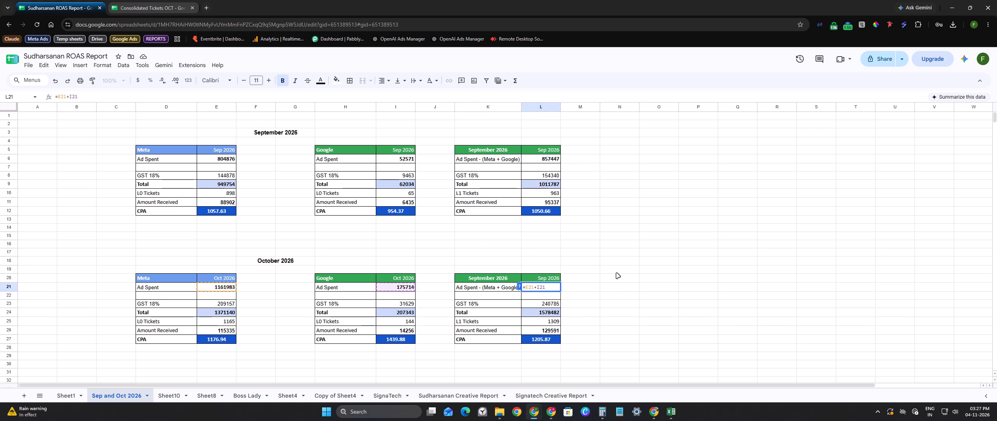
click(617, 273)
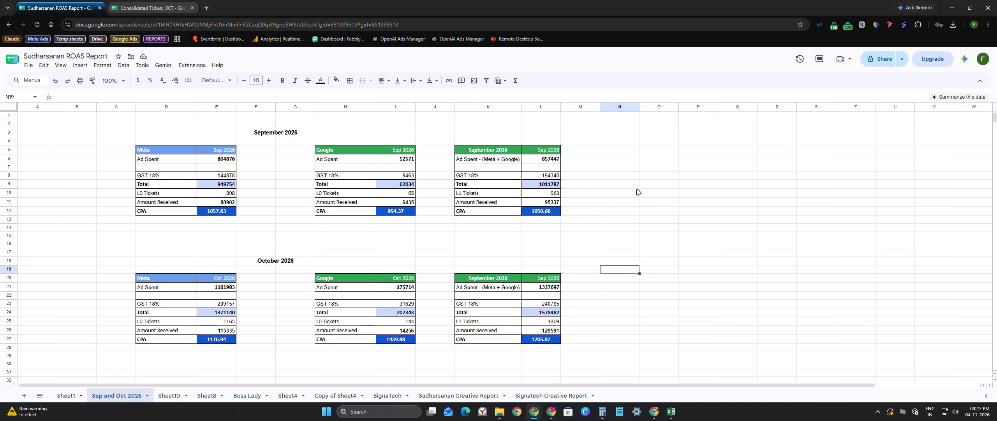
click(216, 315)
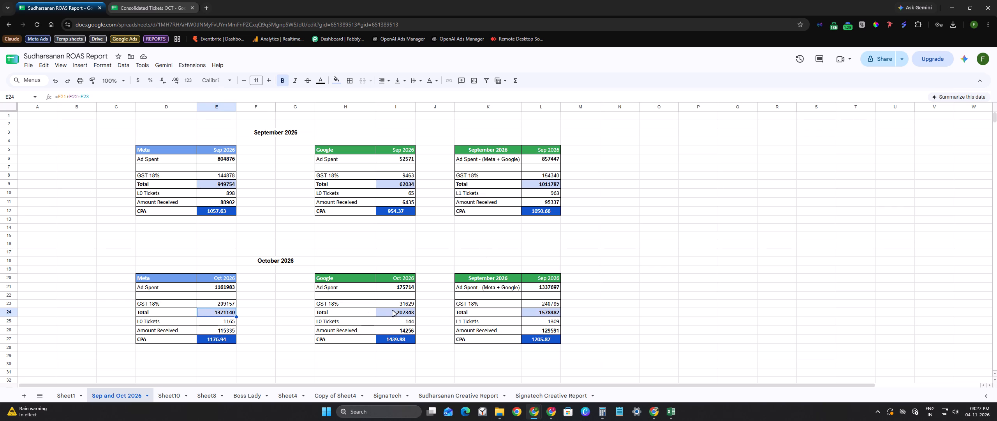
ctrl+click(393, 311)
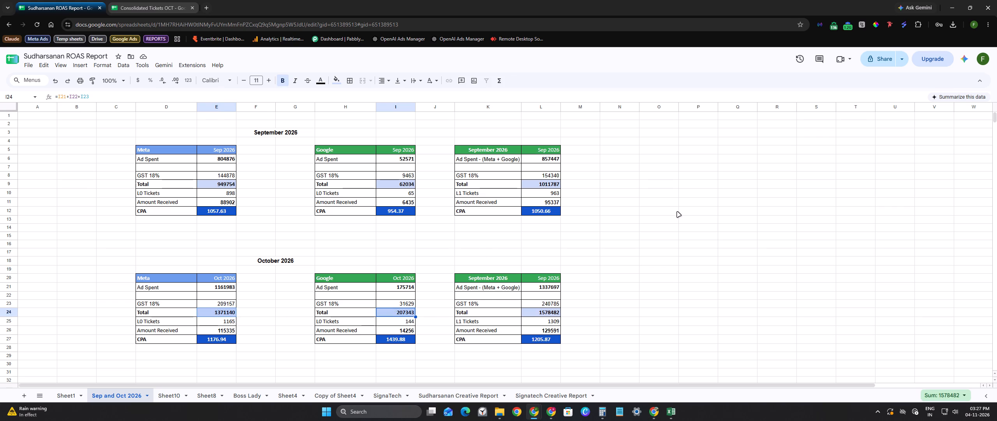
click(677, 212)
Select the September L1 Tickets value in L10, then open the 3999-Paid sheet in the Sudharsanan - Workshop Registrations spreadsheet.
click(544, 192)
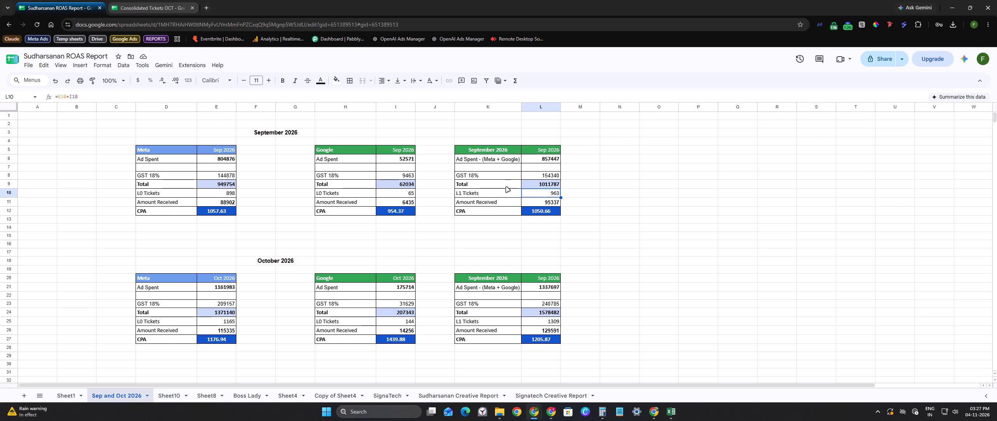
key(alt+Tab)
key(alt+Tab)
key(alt+Tab)
key(alt+Tab)
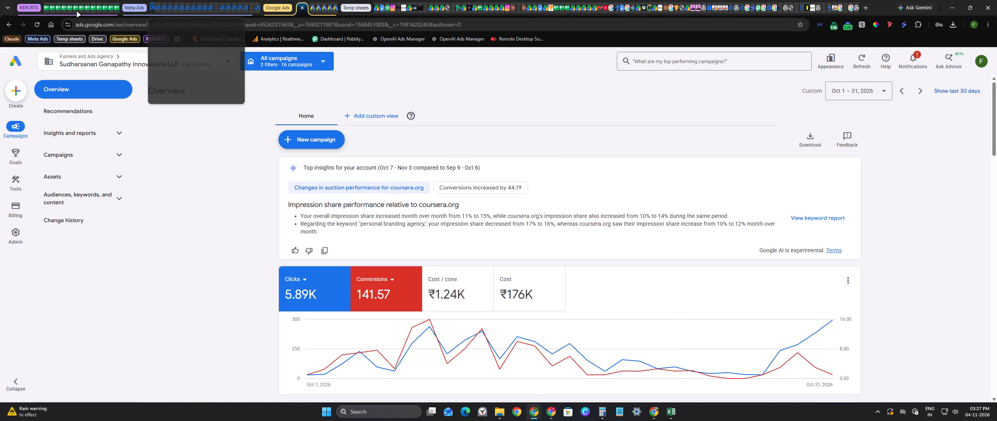
key(alt+Tab)
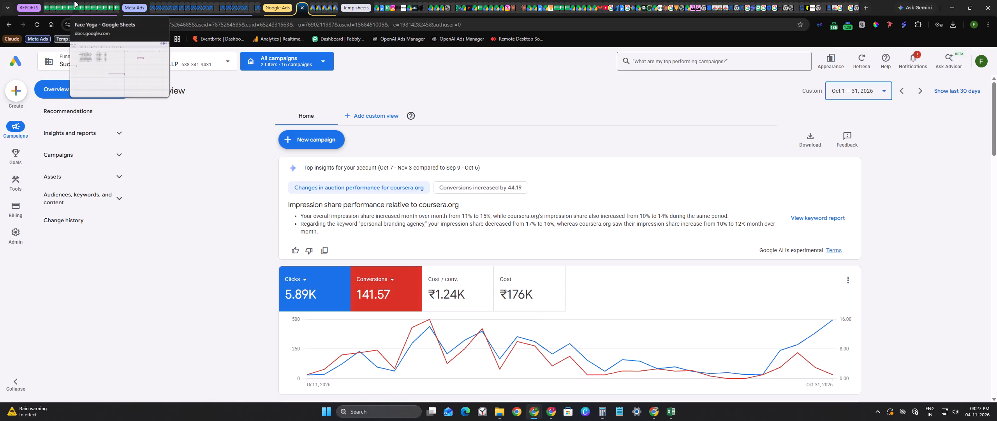
click(72, 0)
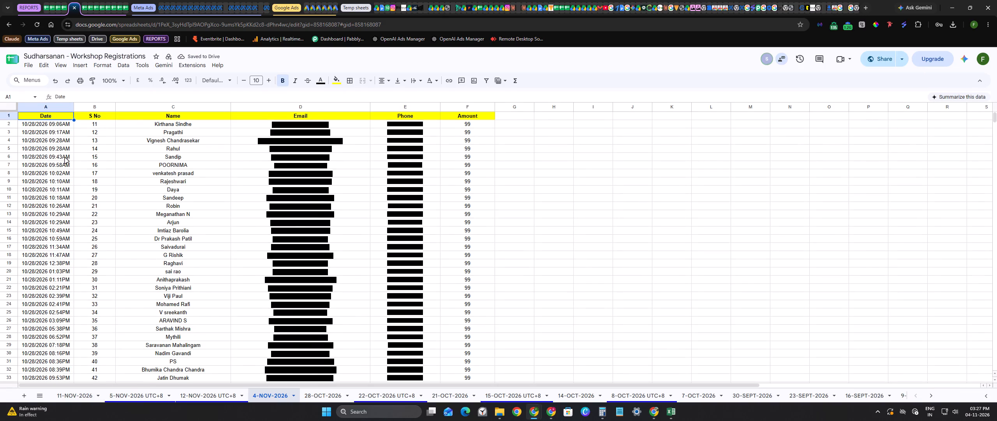
scroll(322, 393, up, 7)
scroll(325, 393, down, 6)
scroll(325, 393, up, 2)
scroll(325, 393, down, 16)
scroll(325, 391, down, 6)
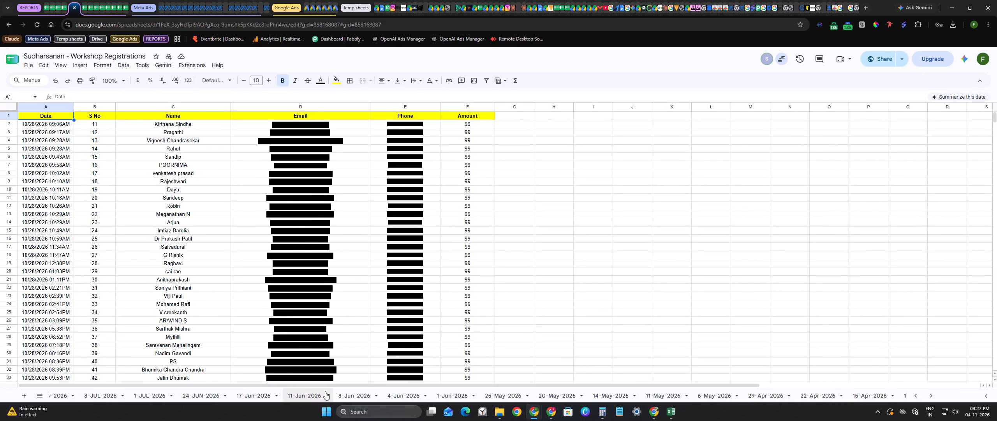
scroll(325, 391, down, 17)
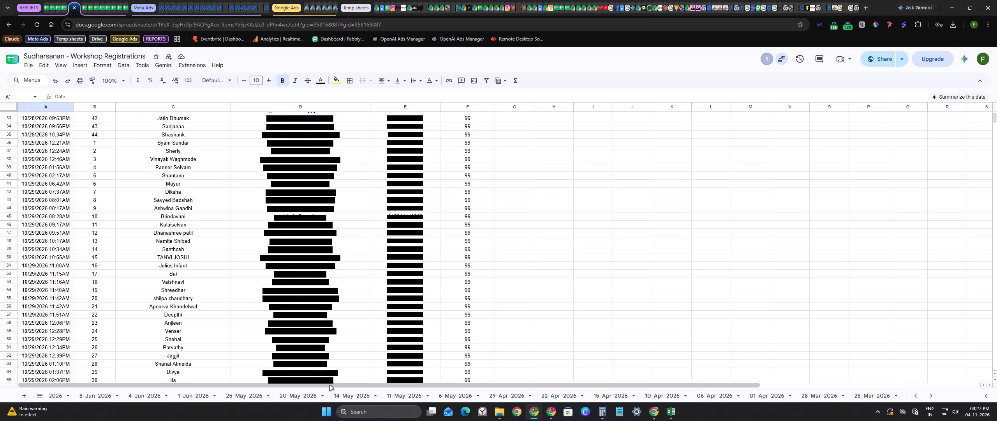
scroll(334, 391, down, 11)
scroll(334, 391, down, 12)
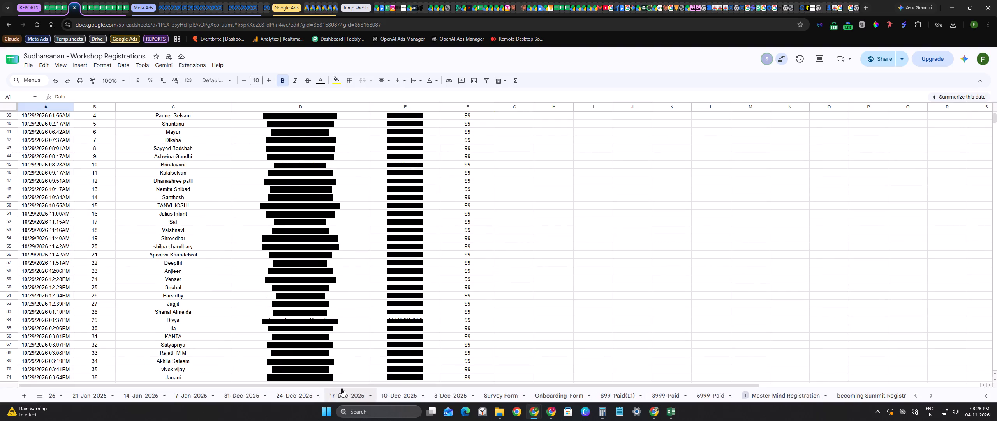
scroll(342, 388, down, 17)
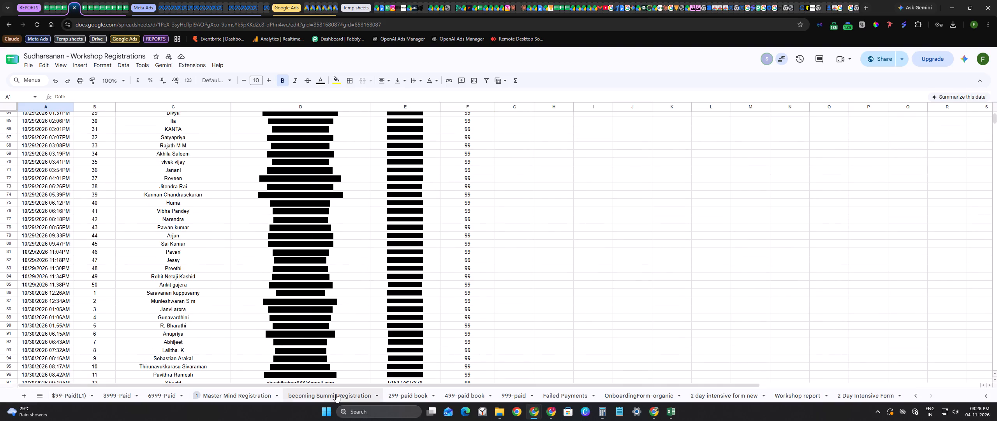
scroll(334, 395, down, 6)
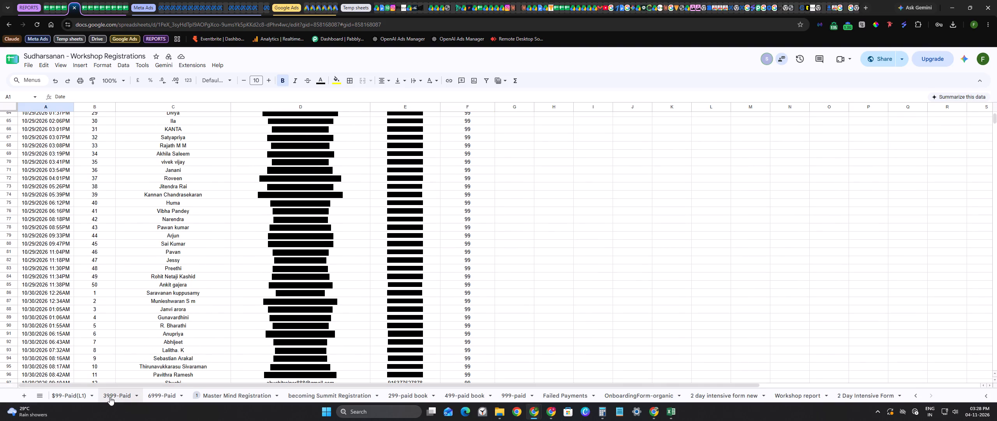
click(111, 396)
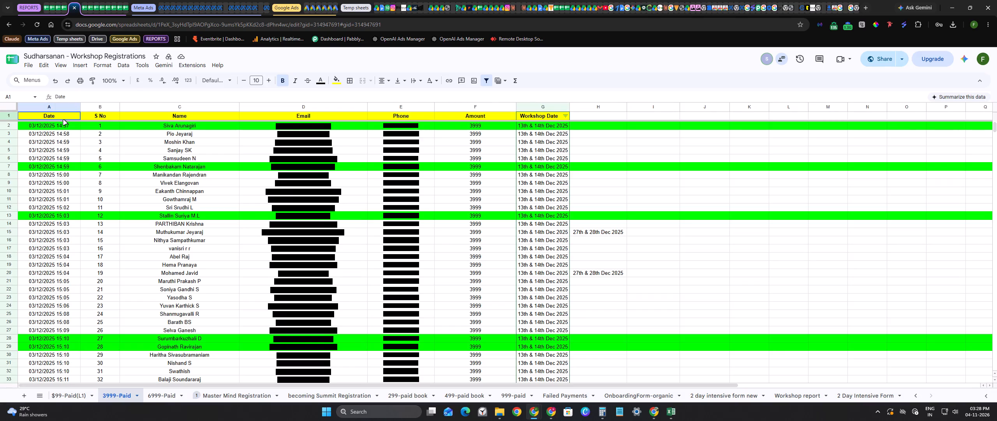
Look through the 3999-Paid date column to find where the September 2026 payments begin.
key(ctrl+Down)
key(ctrl+Down)
key(ctrl+Down)
key(ctrl+Down)
key(ctrl+Down)
key(ctrl+Down)
key(ctrl+Down)
key(ctrl+Down)
key(ctrl+Down)
key(ctrl+Down)
key(ctrl+Down)
key(ctrl+Down)
key(ctrl+Down)
key(ctrl+Down)
key(ctrl+Down)
key(ctrl+Up)
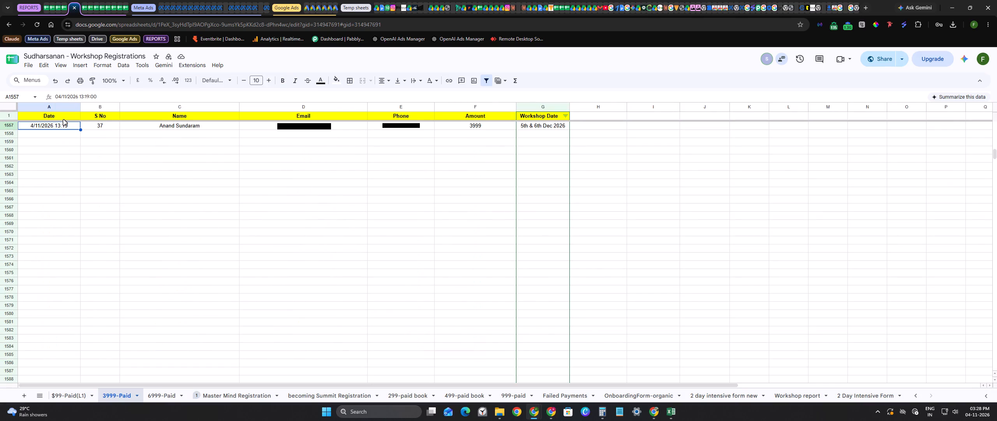
scroll(68, 197, up, 3)
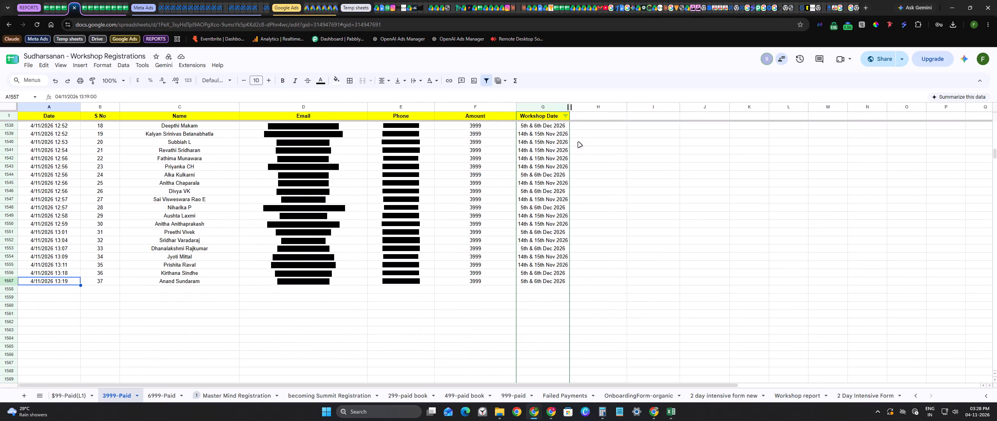
scroll(54, 265, up, 3)
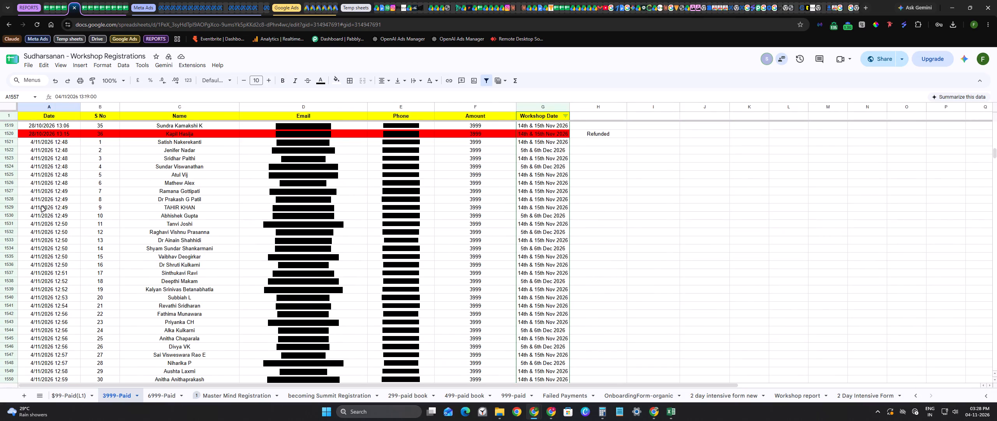
scroll(59, 195, up, 5)
scroll(56, 196, up, 20)
scroll(56, 196, up, 19)
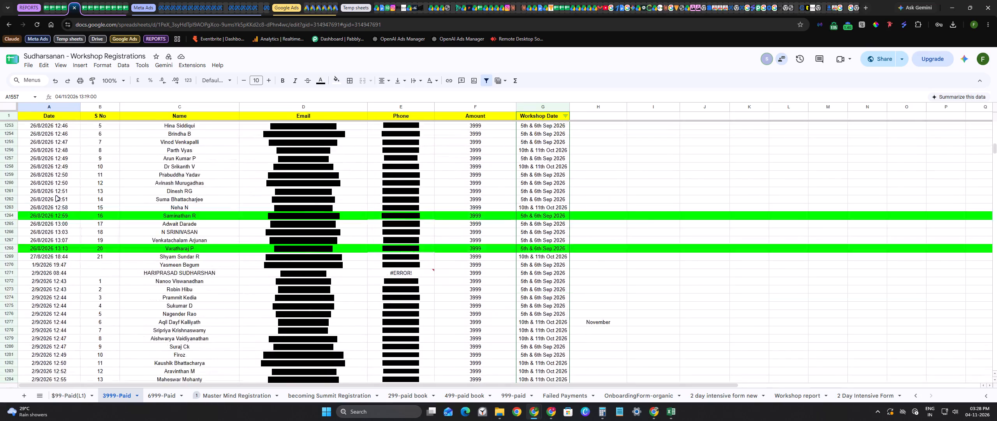
scroll(56, 196, up, 2)
scroll(55, 197, down, 6)
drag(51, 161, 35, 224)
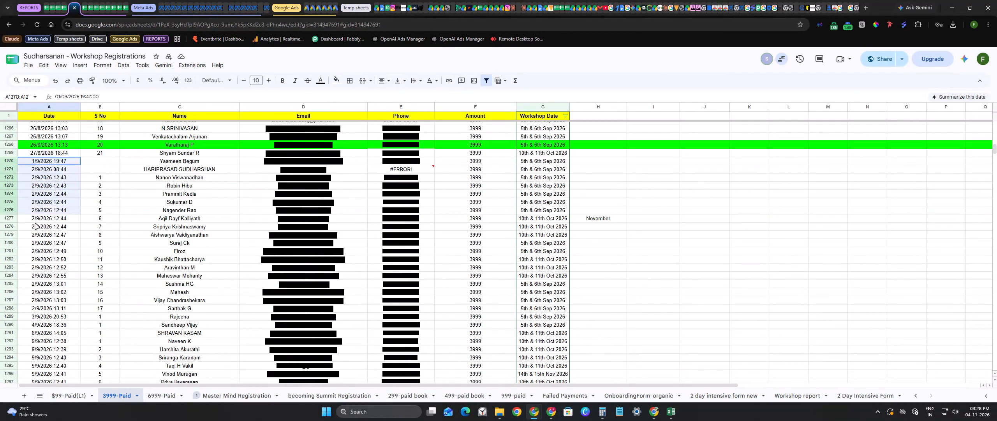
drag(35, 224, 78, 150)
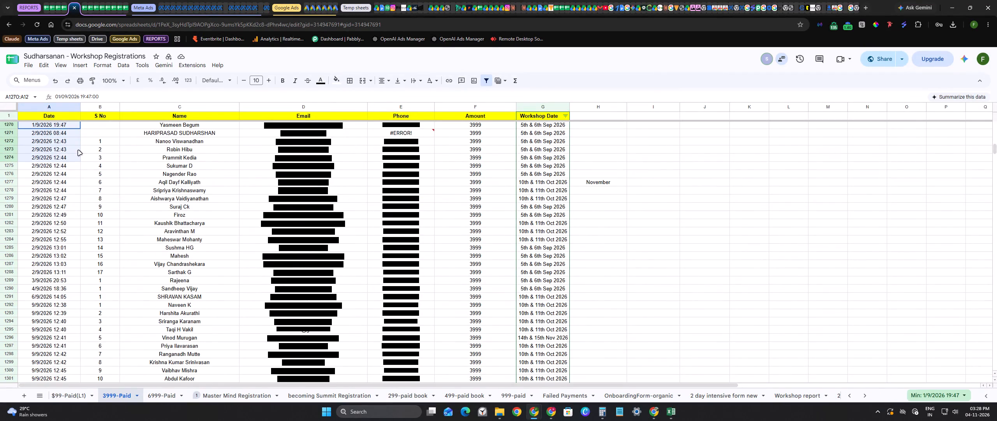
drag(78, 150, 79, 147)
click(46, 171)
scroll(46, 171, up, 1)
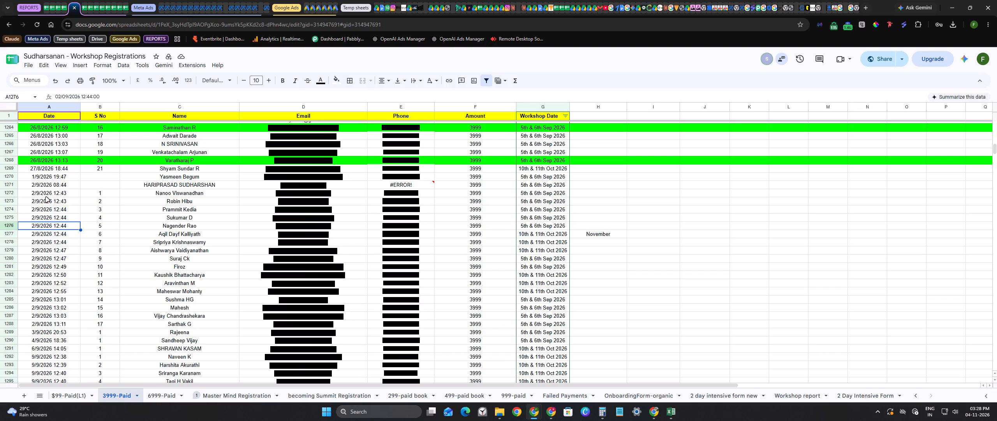
Count the September payments by selecting the dates from 2/9/2026 12:43 through 30/9/2026 13:14 and checking the selection summary.
click(47, 196)
drag(55, 194, 47, 262)
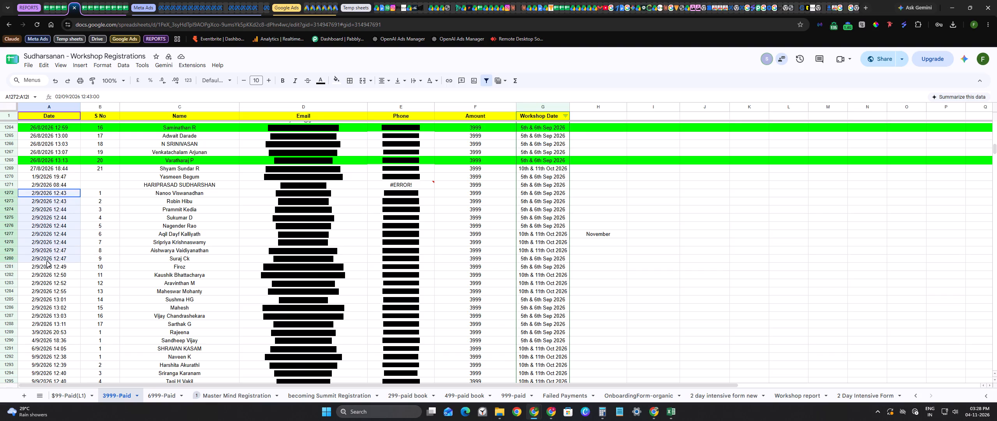
drag(47, 262, 54, 411)
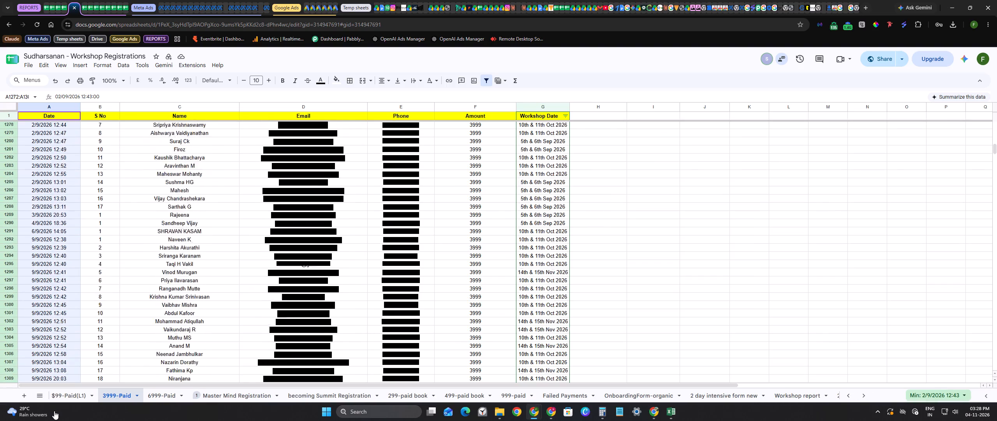
drag(54, 411, 58, 370)
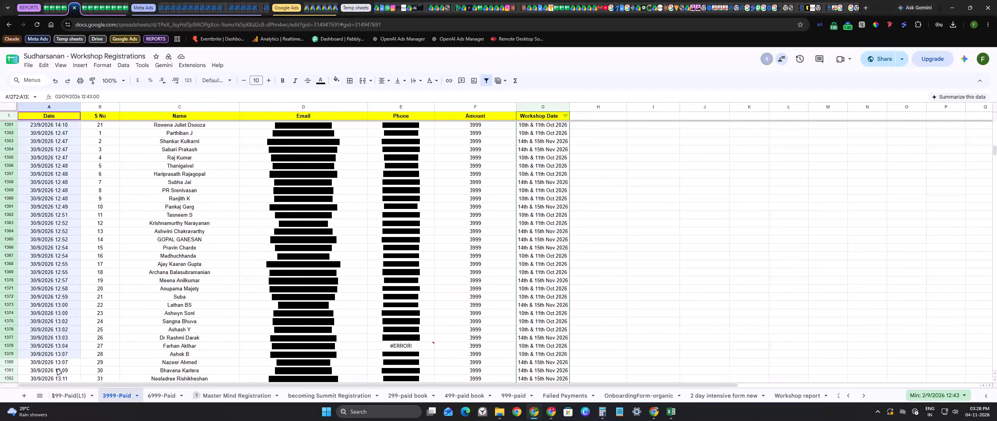
drag(58, 370, 50, 172)
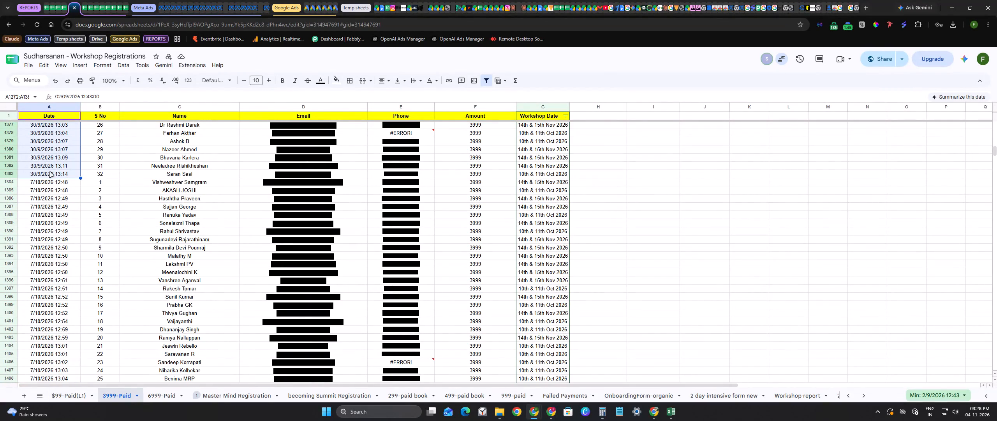
key(ctrl+c)
click(943, 397)
click(923, 379)
Back in the ROAS report, set the September combined table's L1 Tickets in L10 to 112.
key(alt+Tab)
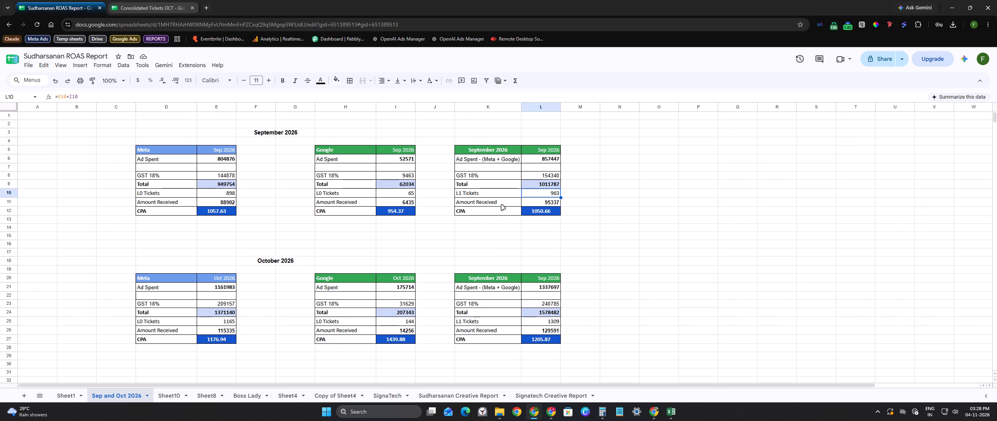
text(112)
click(593, 193)
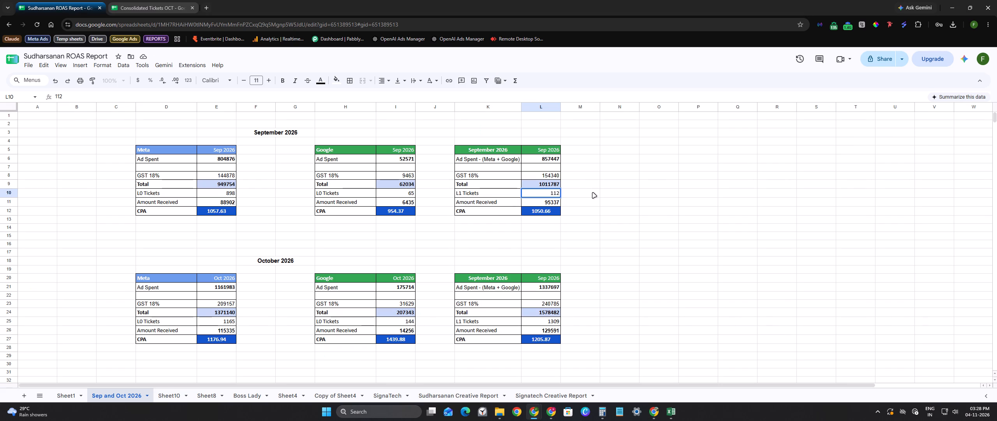
Change the September combined table's Amount Received formula in L11 to multiply the L1 Tickets by 3999.
click(539, 201)
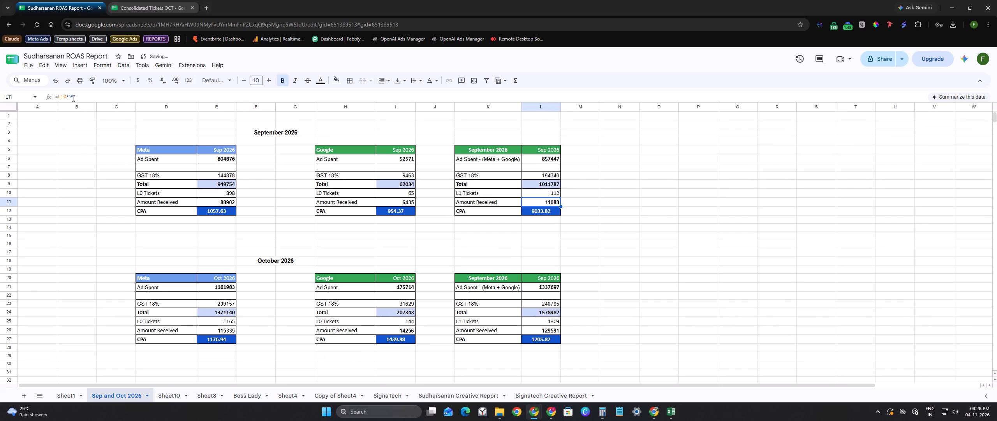
click(76, 97)
click(71, 96)
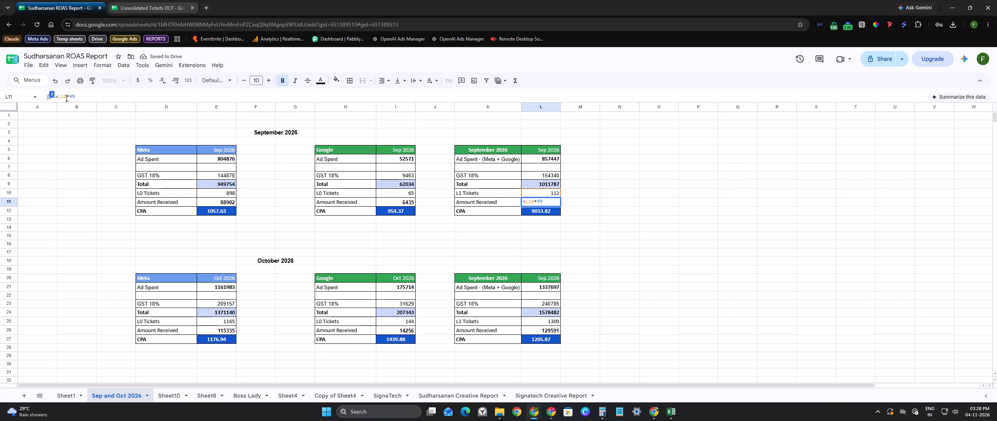
click(70, 98)
text(39)
key(Tab)
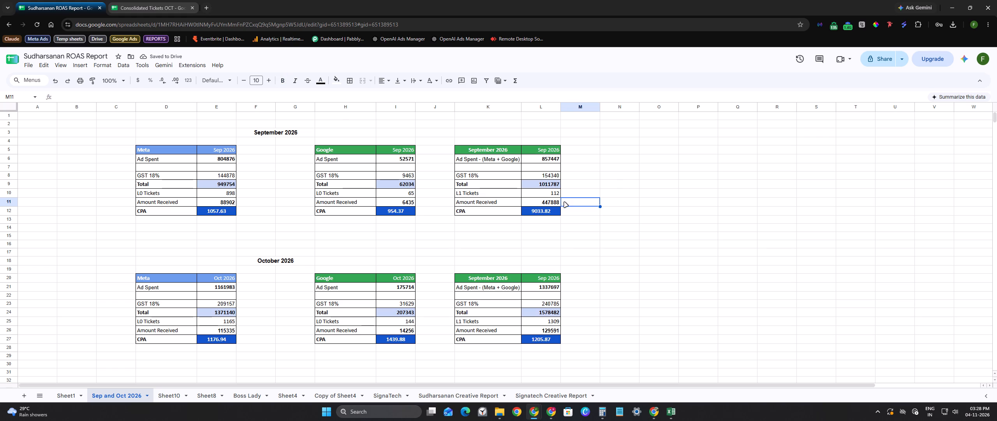
double_click(553, 202)
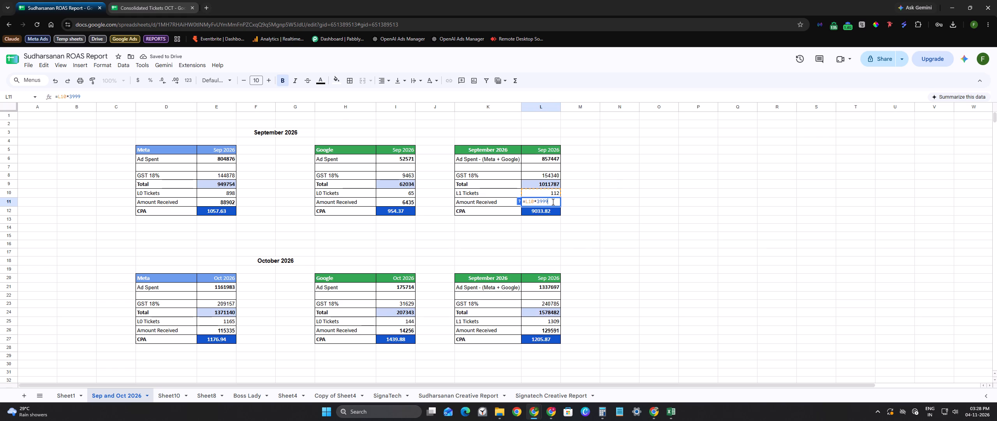
click(597, 204)
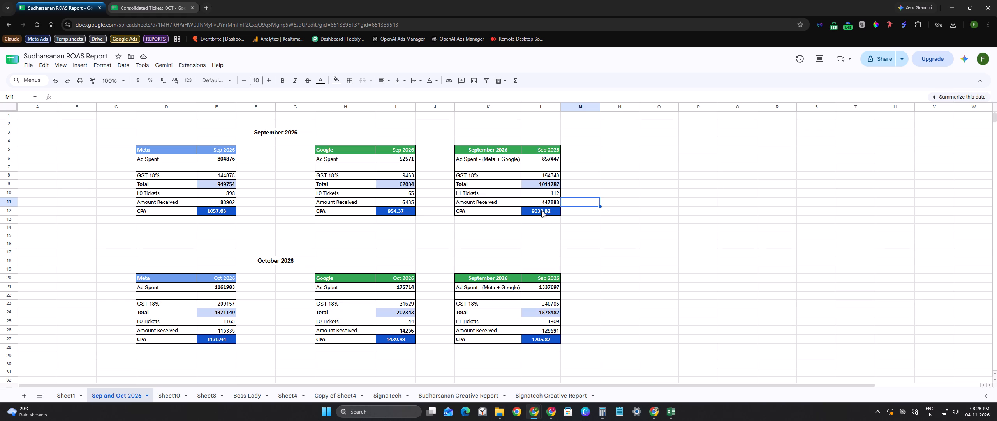
In the 3999-Paid registrations sheet, select the dates from 7/10/2026 12:48 down to the last entry, 4/11/2026 13:19.
key(alt+Tab)
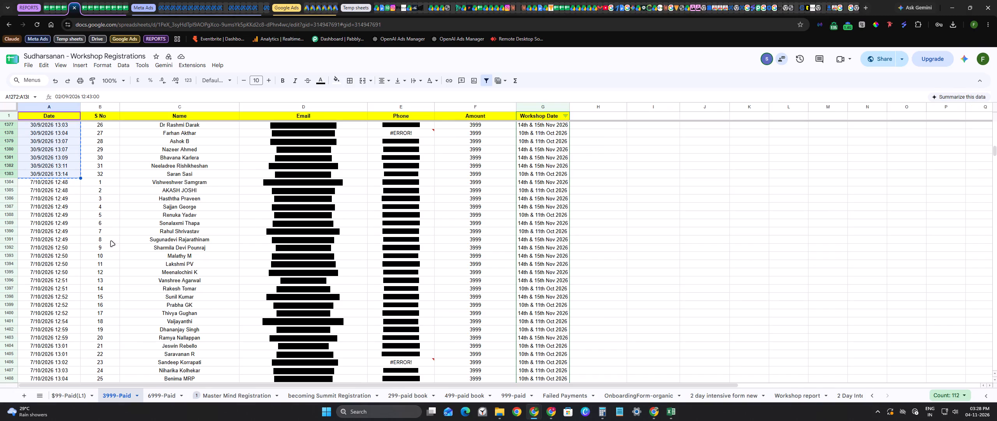
drag(51, 183, 57, 420)
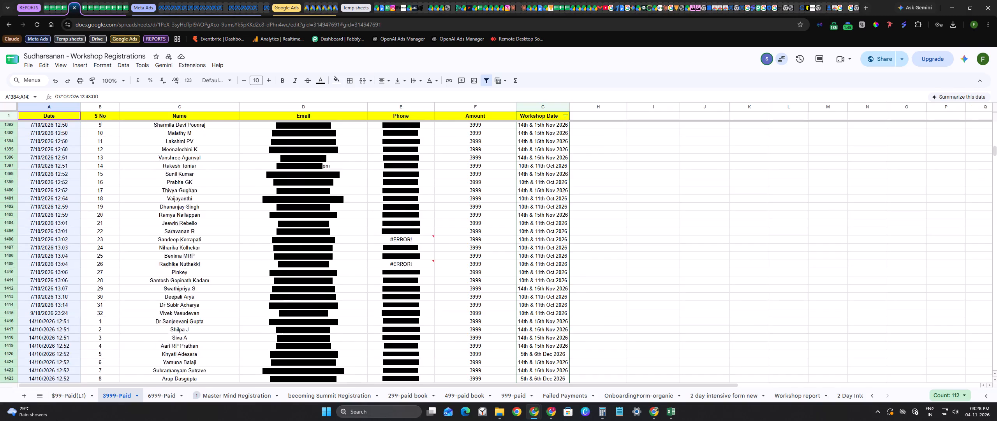
drag(57, 420, 59, 420)
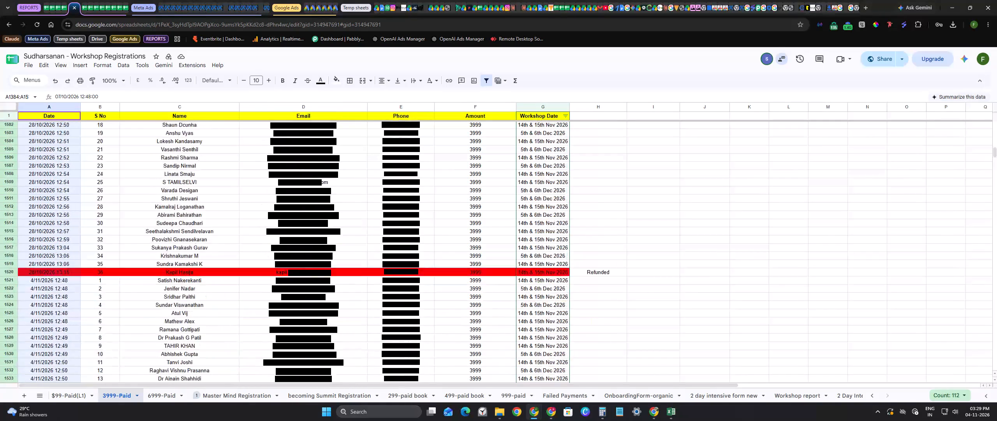
drag(59, 420, 110, 302)
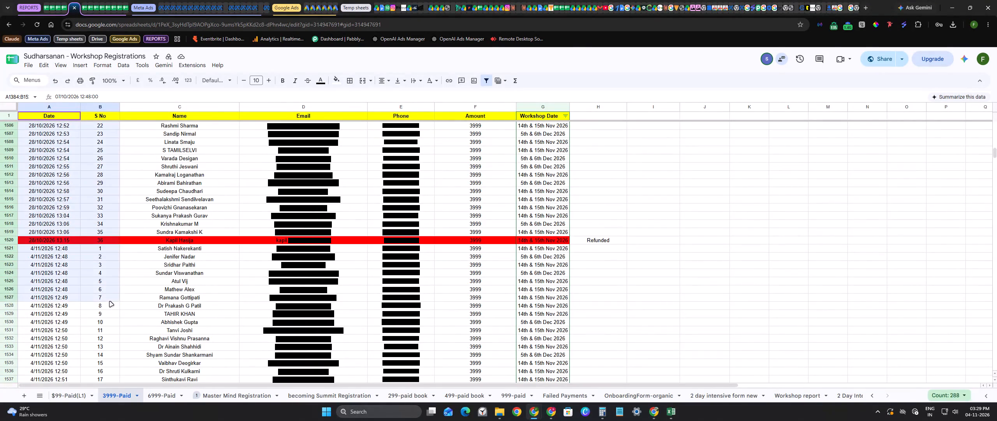
drag(110, 302, 65, 409)
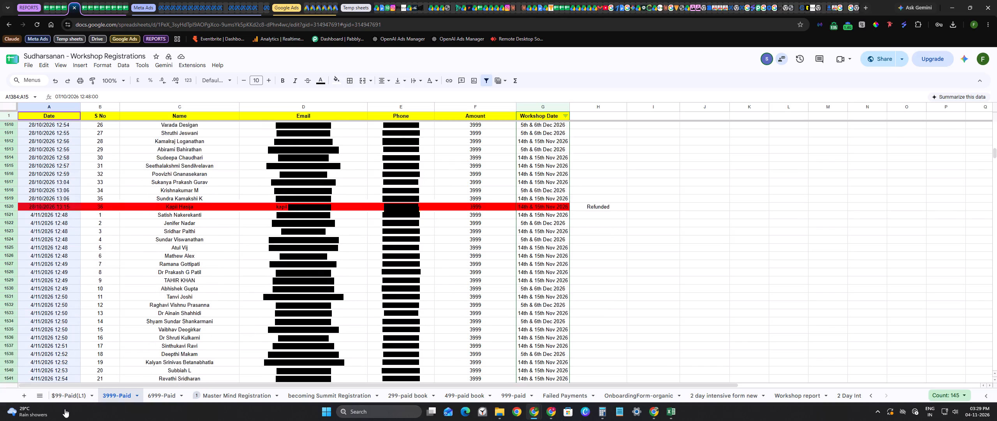
drag(65, 409, 50, 237)
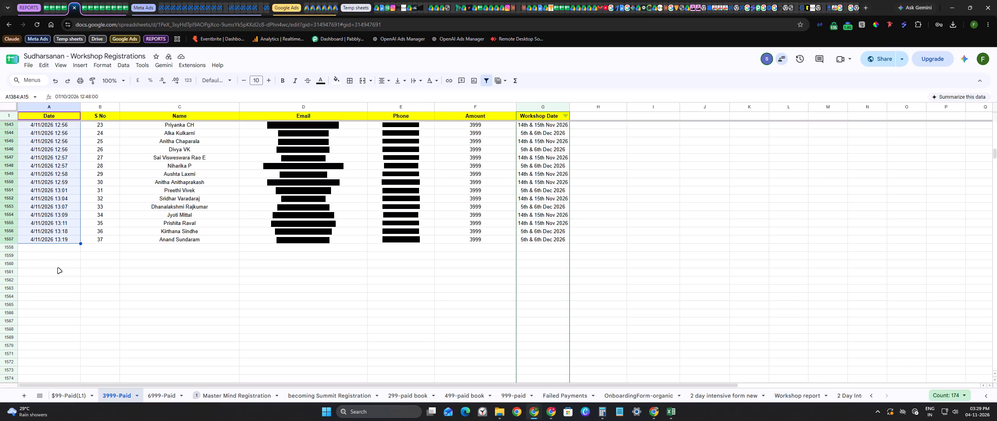
Shorten the date selection to end at the refunded 28/10/2026 row, leaving out November, and check the October count in the selection summary.
scroll(58, 268, up, 5)
scroll(58, 268, down, 5)
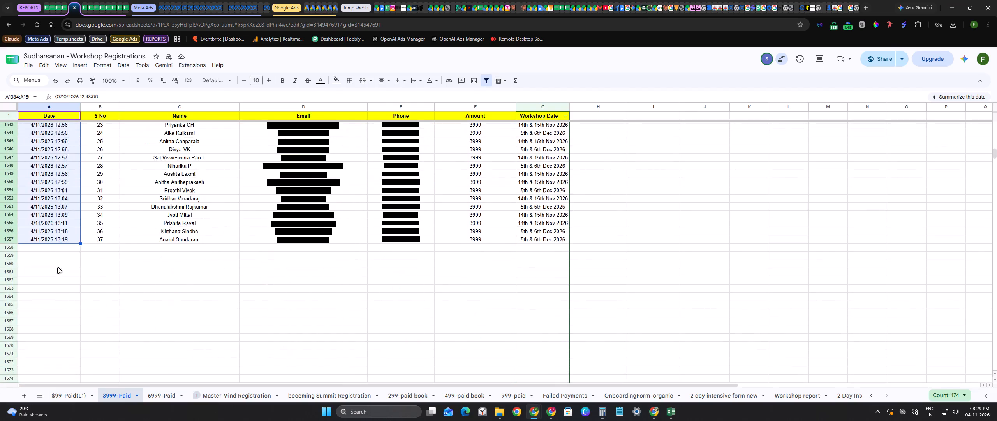
scroll(58, 268, up, 10)
scroll(58, 268, down, 12)
scroll(58, 266, up, 4)
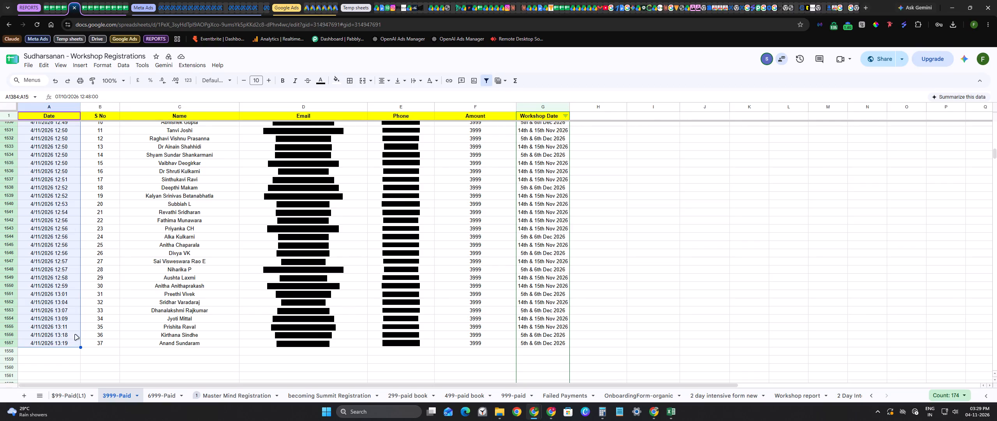
drag(81, 347, 85, 237)
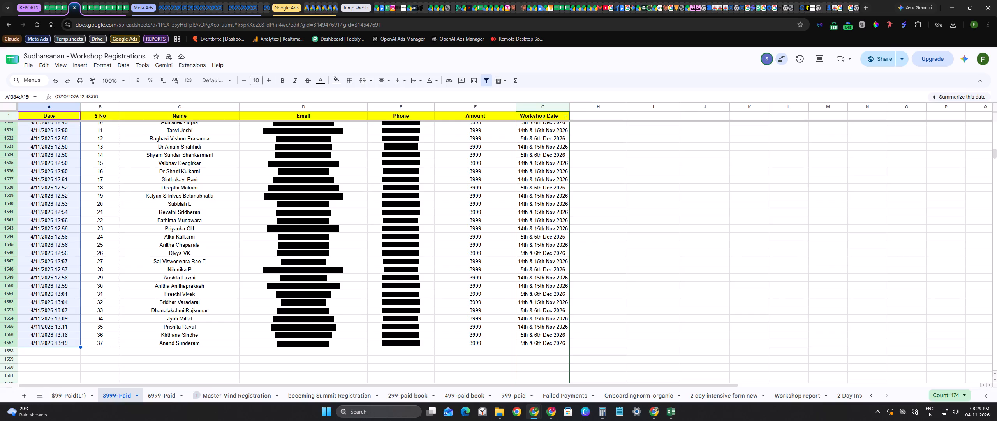
drag(85, 237, 76, 280)
key(shift+Up)
key(shift+Up)
key(shift+Up)
key(shift+Up)
key(shift+Up)
key(shift+Up)
key(shift+Up)
key(shift+Up)
key(shift+Up)
key(shift+Up)
key(shift+Up)
key(shift+Up)
key(shift+Up)
key(shift+Up)
key(shift+Up)
key(shift+Up)
key(shift+Up)
key(shift+Up)
key(shift+Up)
key(shift+Up)
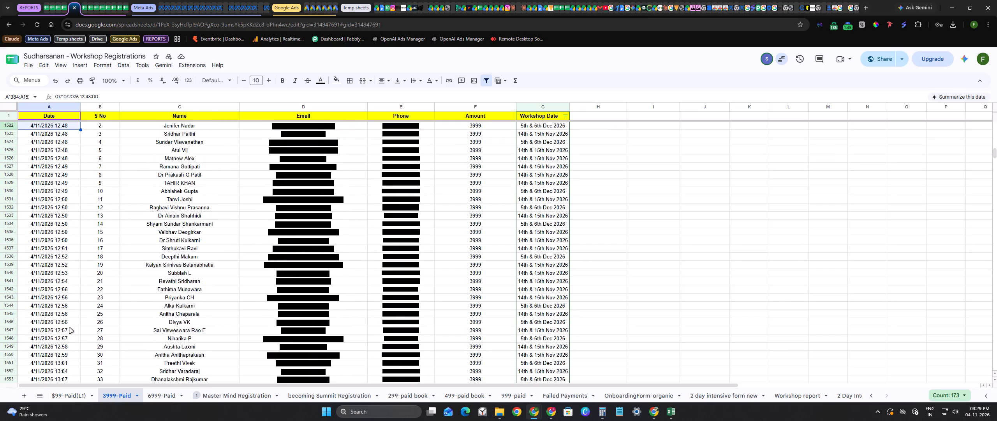
key(shift+Up)
key(shift+Up)
key(shift+Up)
key(shift+Down)
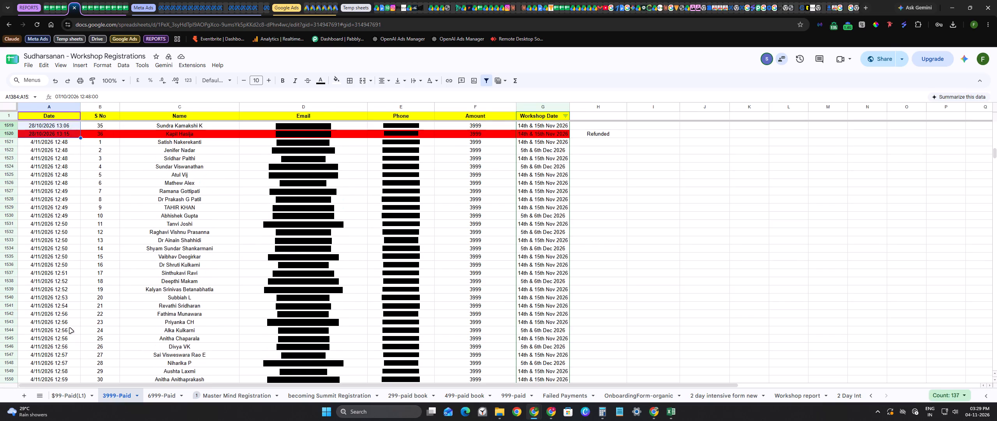
scroll(260, 224, up, 1)
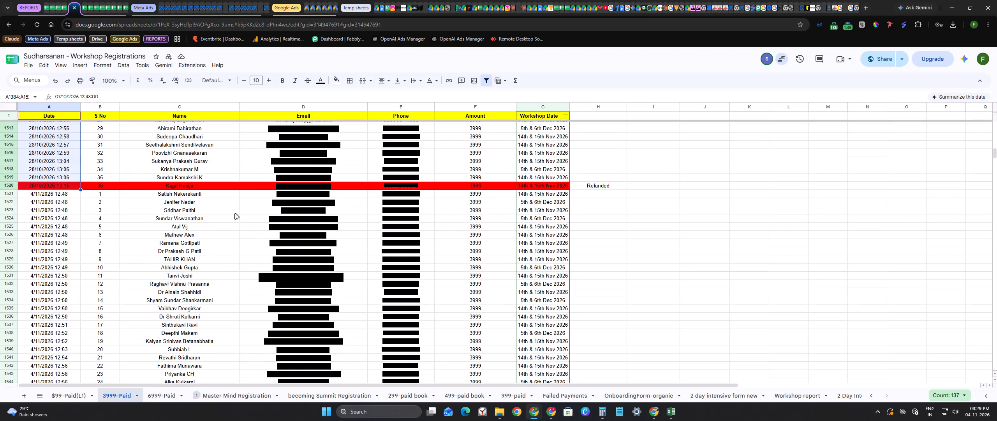
scroll(161, 202, down, 6)
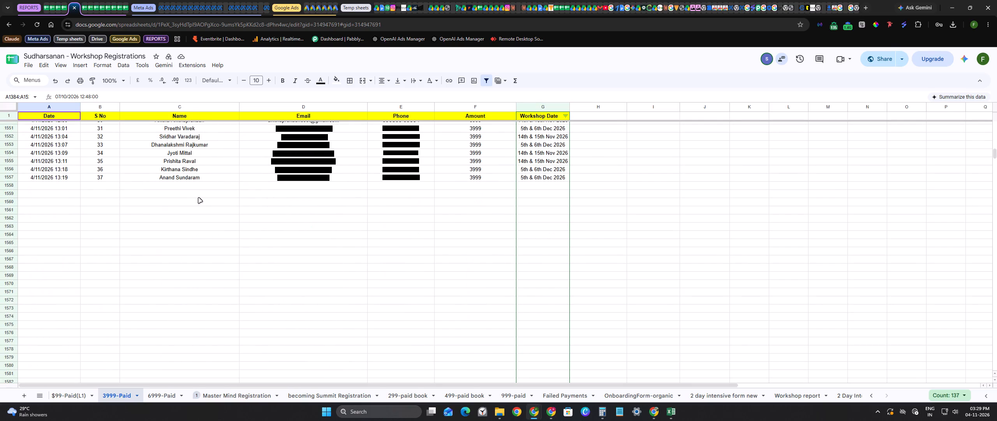
scroll(199, 198, up, 5)
Back in the ROAS report, set the October combined table's L1 Tickets in L25 to 136.
key(alt+Tab)
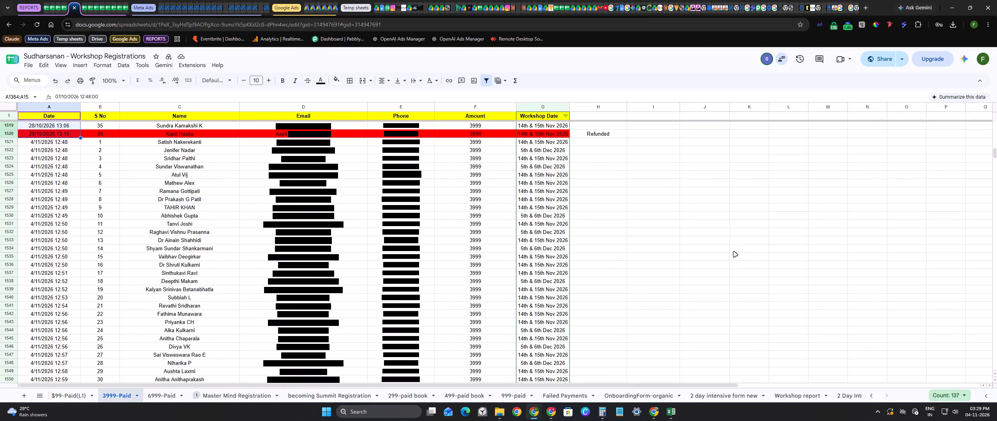
click(546, 320)
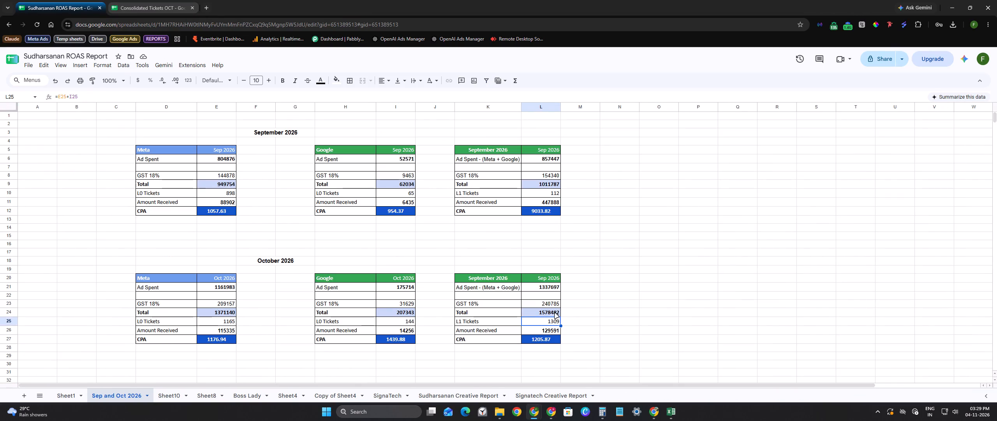
text(136)
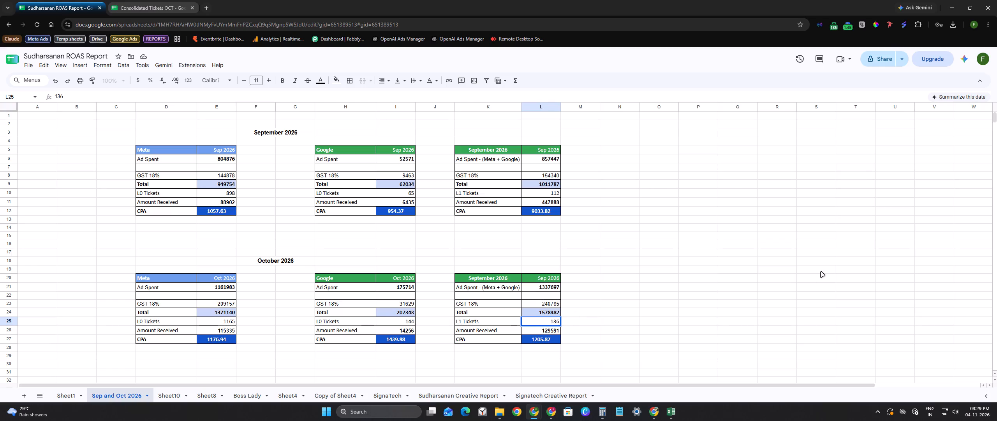
key(Tab)
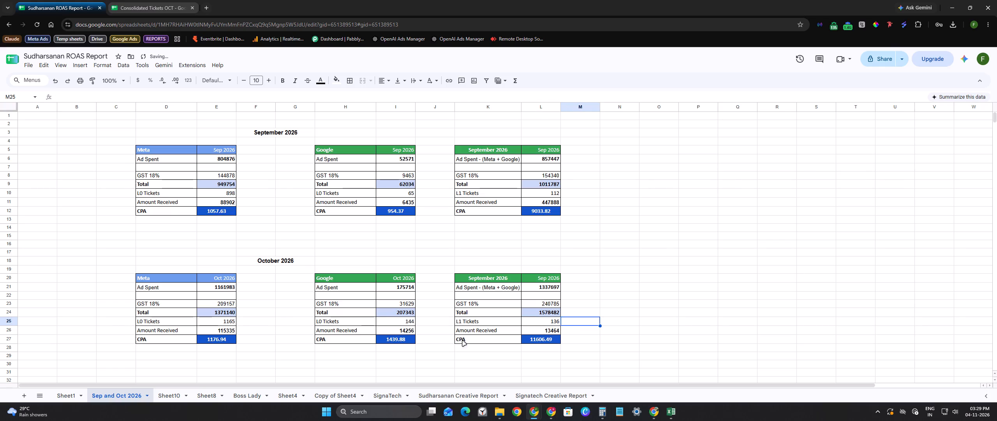
Copy the ROAS row F15:G15 from Sheet1's 15-Jul Webinar Report over the CPA rows of both combined tables, at K12 and K27.
click(76, 393)
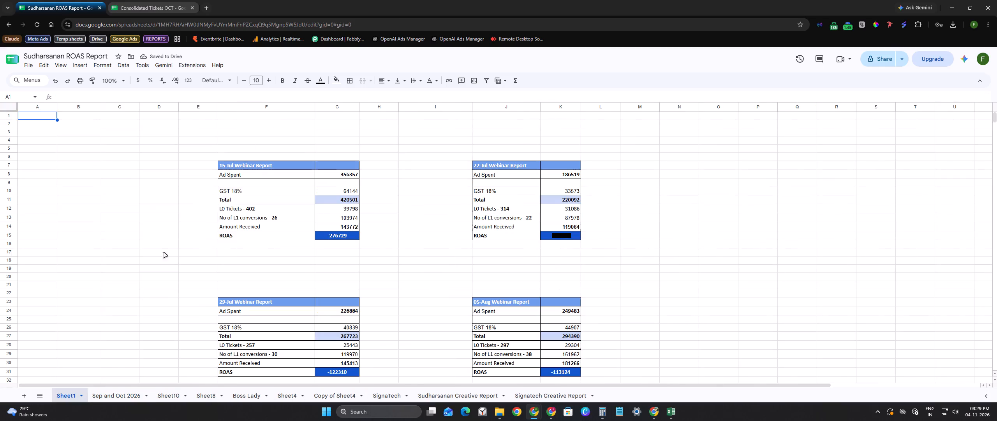
drag(259, 237, 345, 236)
key(ctrl+c)
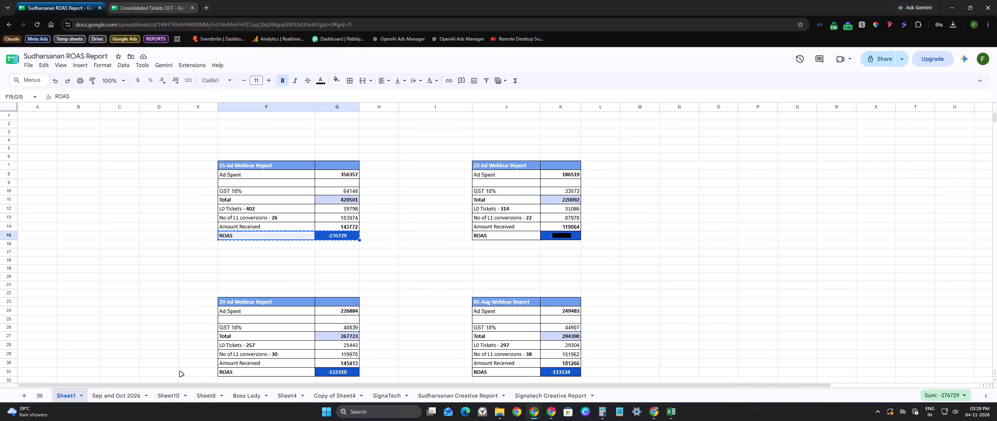
click(116, 396)
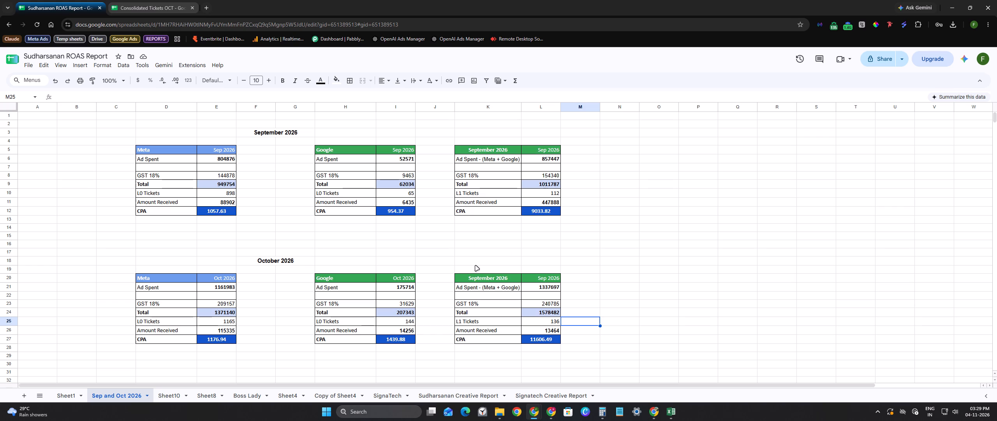
click(478, 212)
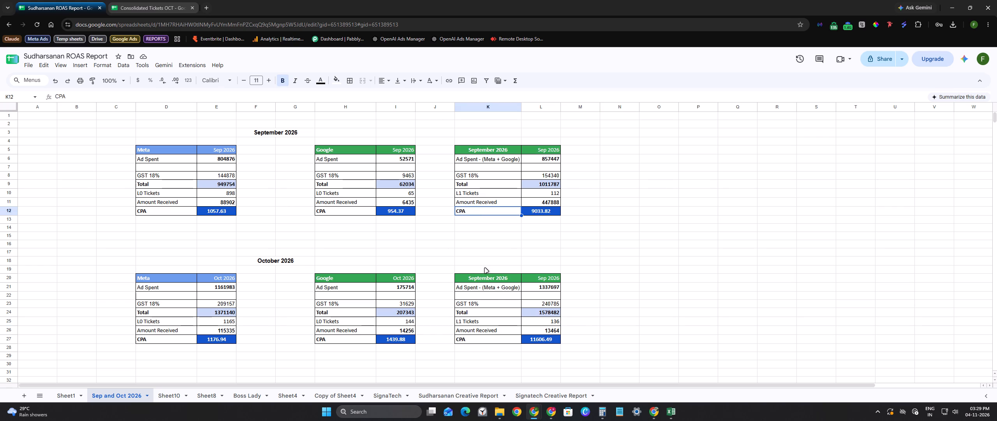
key(ctrl+v)
click(497, 339)
key(ctrl+v)
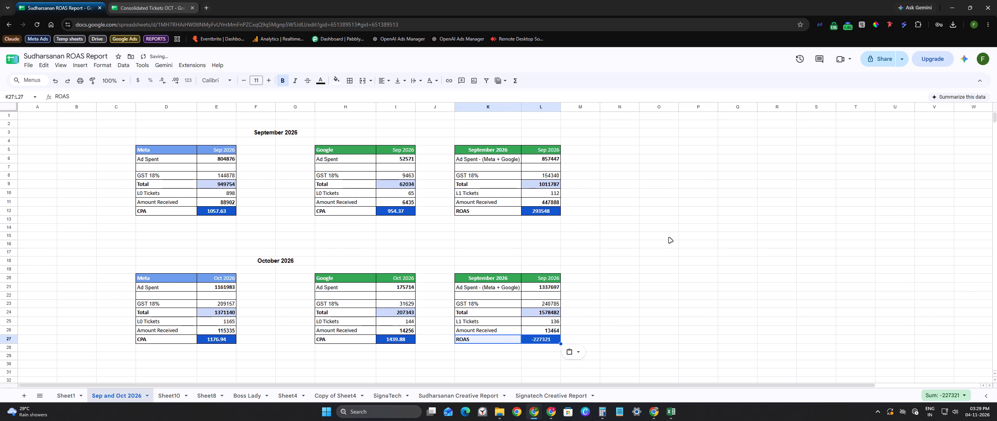
Look through Sheet1, the two creative reports, SignaTech and Copy of Sheet4, then review the Sep and Oct 2026 tables.
key(alt+Tab)
key(alt+Tab)
click(67, 399)
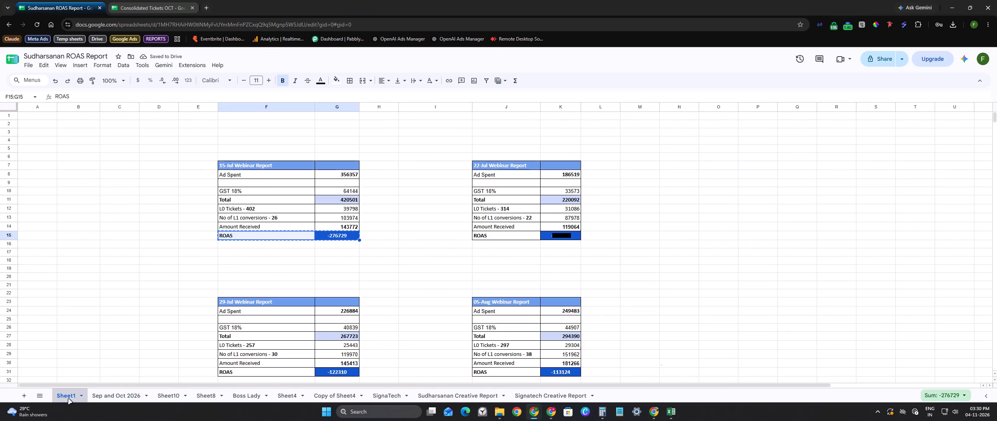
click(114, 400)
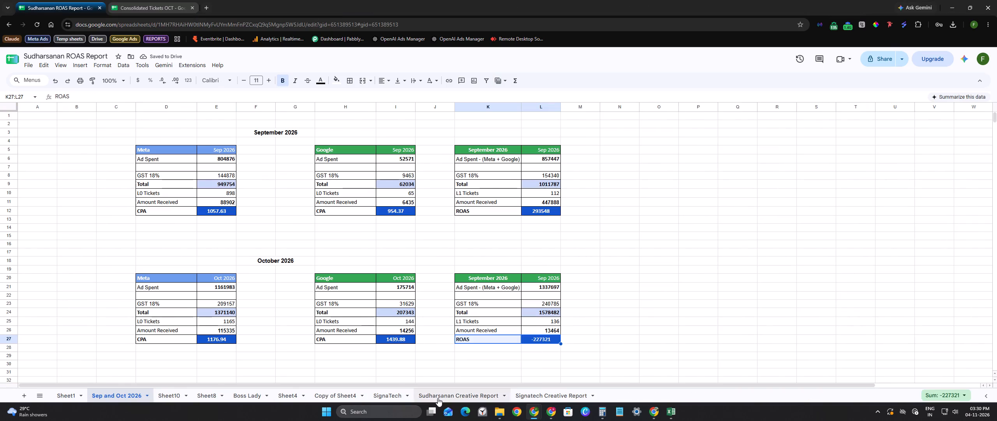
click(438, 398)
click(545, 397)
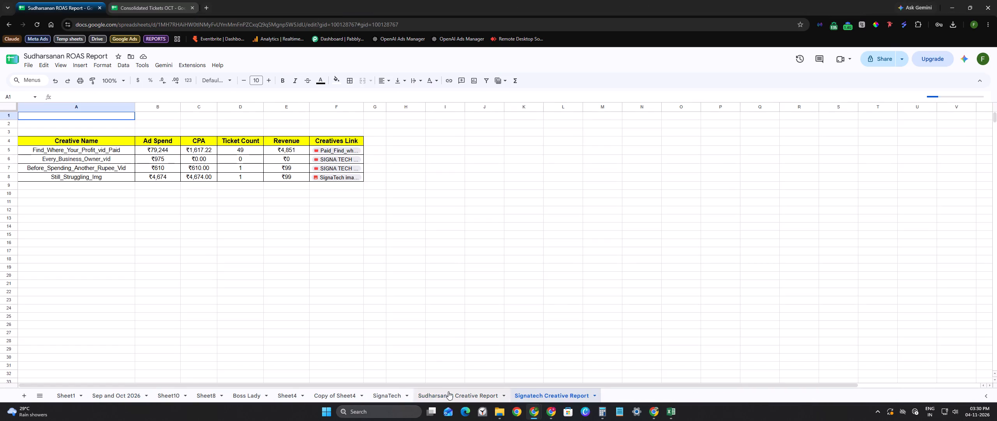
click(376, 393)
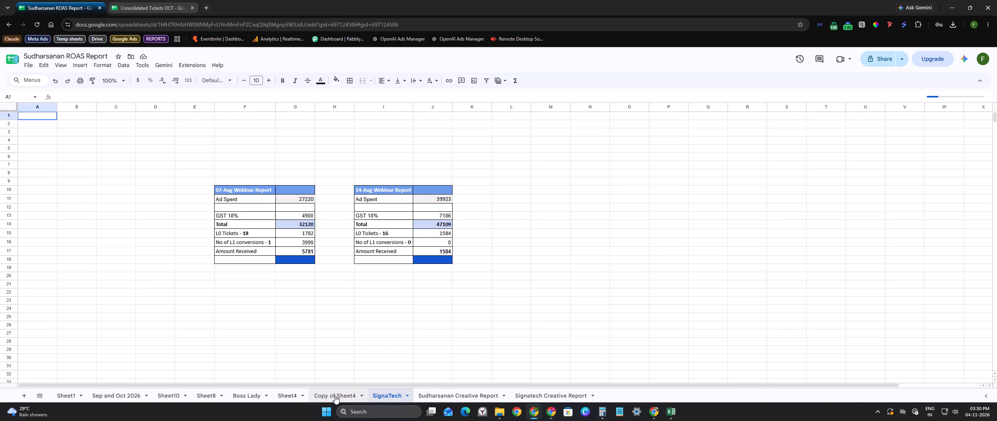
click(335, 396)
click(74, 396)
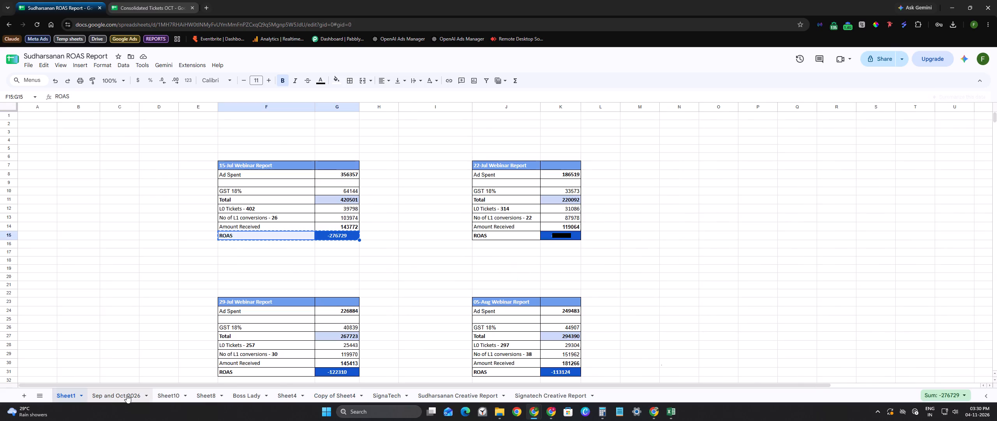
click(127, 394)
scroll(234, 218, down, 4)
scroll(300, 228, up, 4)
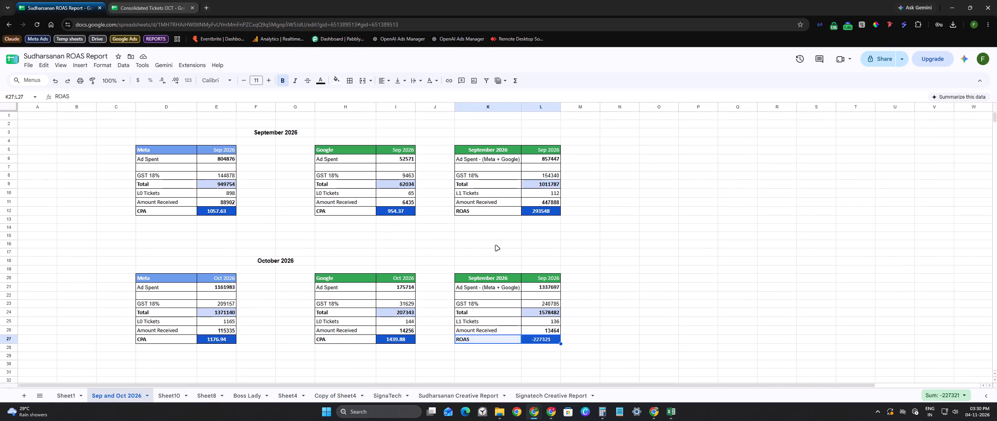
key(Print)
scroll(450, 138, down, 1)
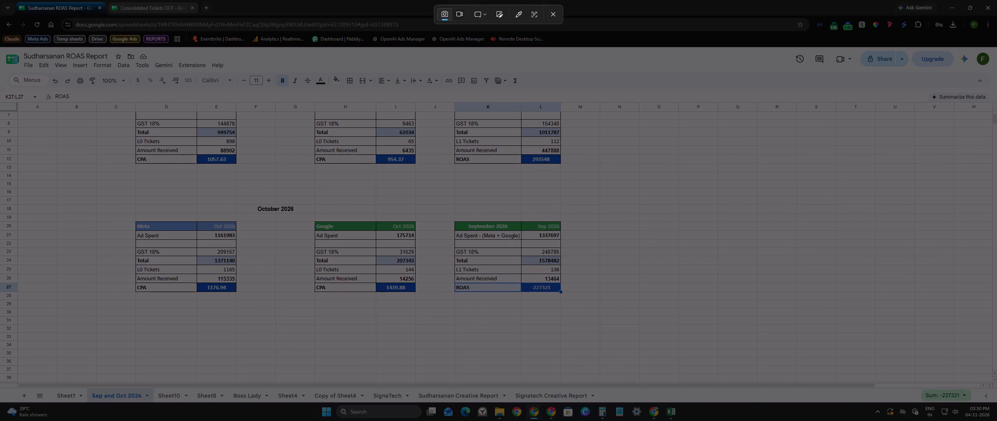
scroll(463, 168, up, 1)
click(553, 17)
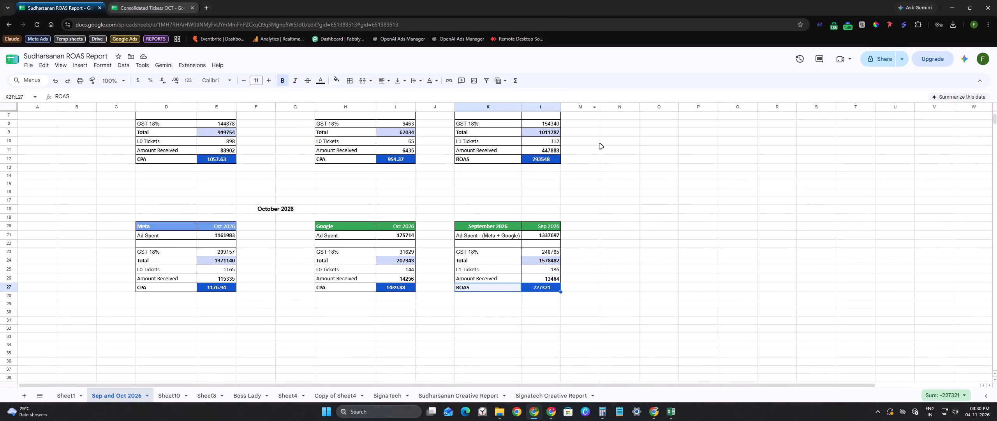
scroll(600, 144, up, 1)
Correct the October combined table's Amount Received formula in L26 to multiply the L1 tickets by 3999 (=L25*3999).
click(675, 182)
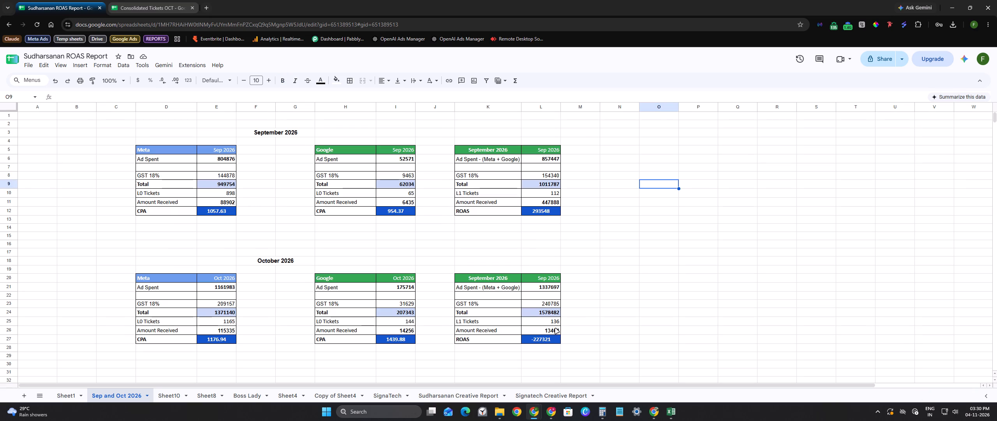
double_click(555, 329)
click(70, 98)
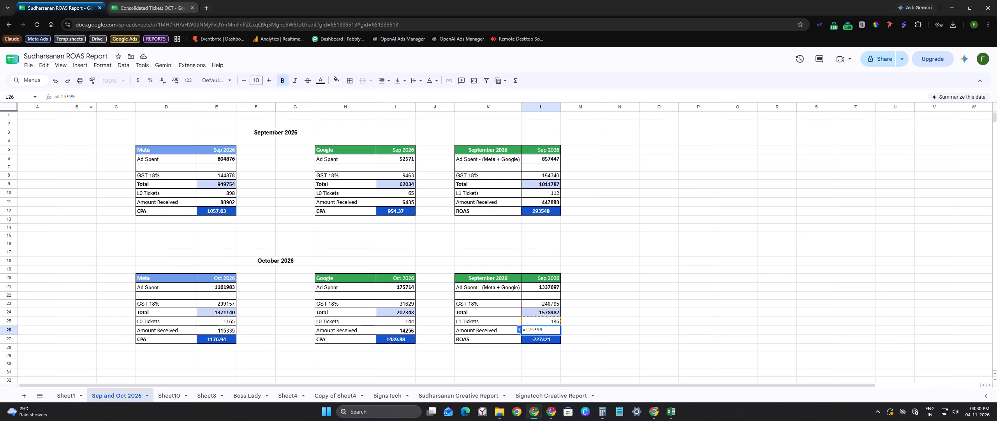
text(39)
key(Tab)
key(Print)
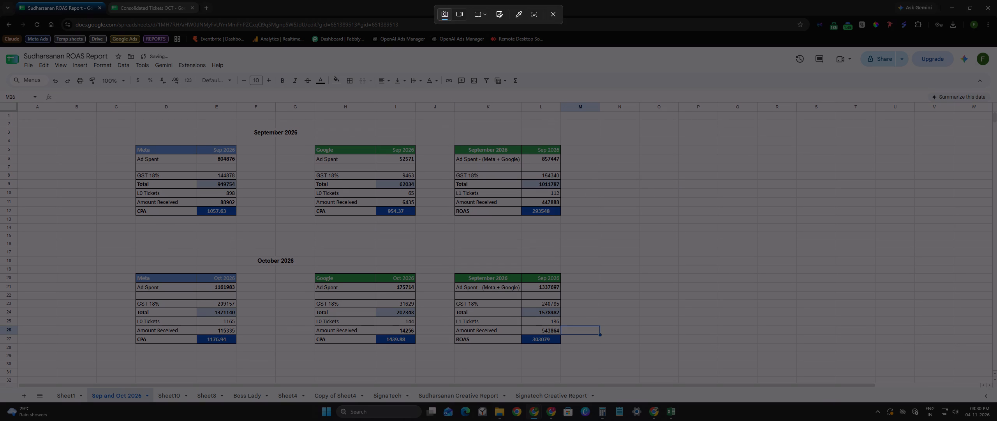
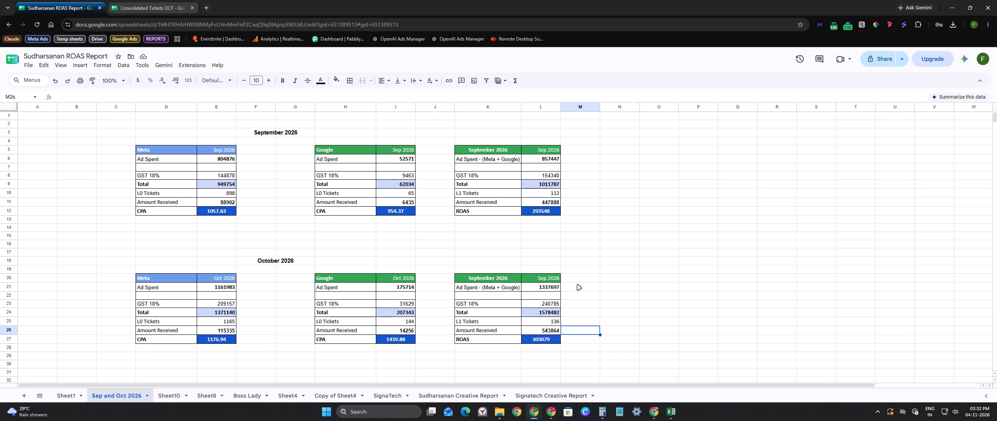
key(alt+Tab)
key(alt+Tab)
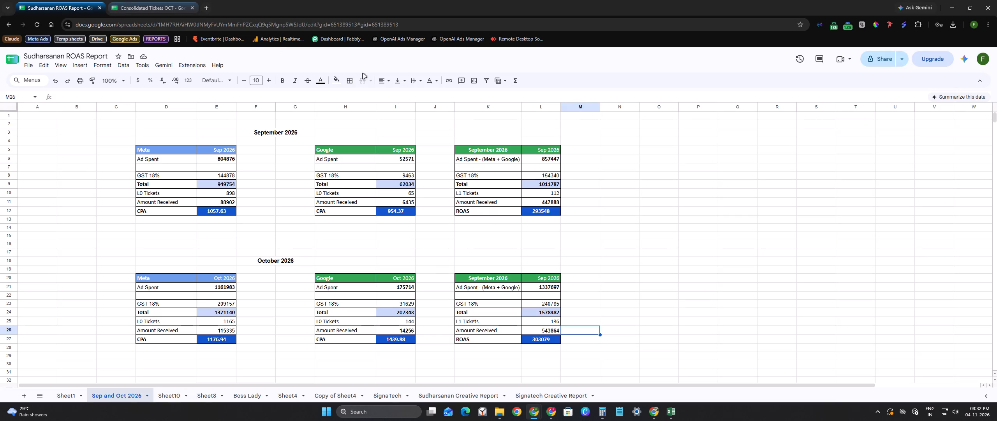
Merge cells K3:L3 above the combined September table and enter the heading "L1 Tickets" in them.
click(481, 141)
click(488, 141)
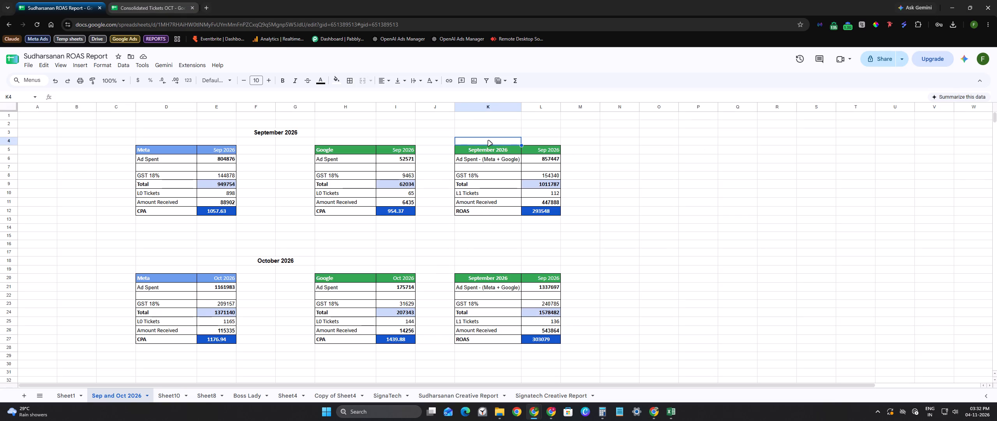
drag(493, 137, 534, 136)
click(508, 134)
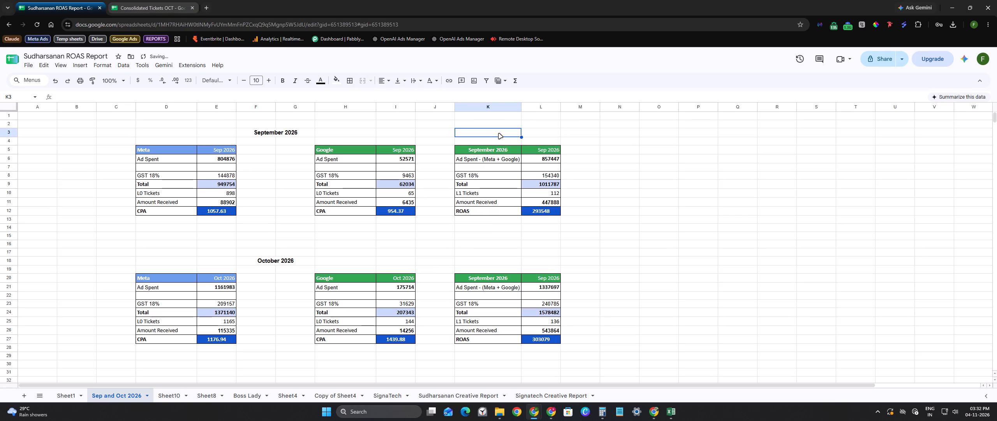
drag(507, 131, 536, 130)
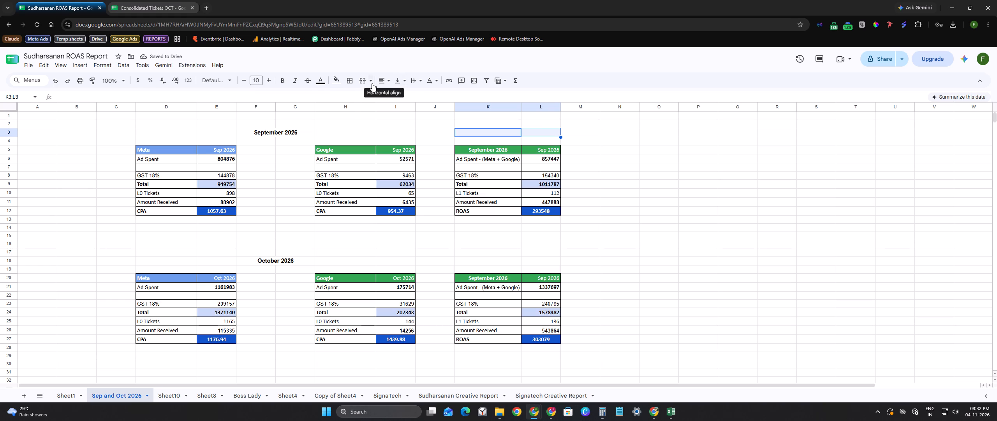
click(365, 83)
double_click(496, 131)
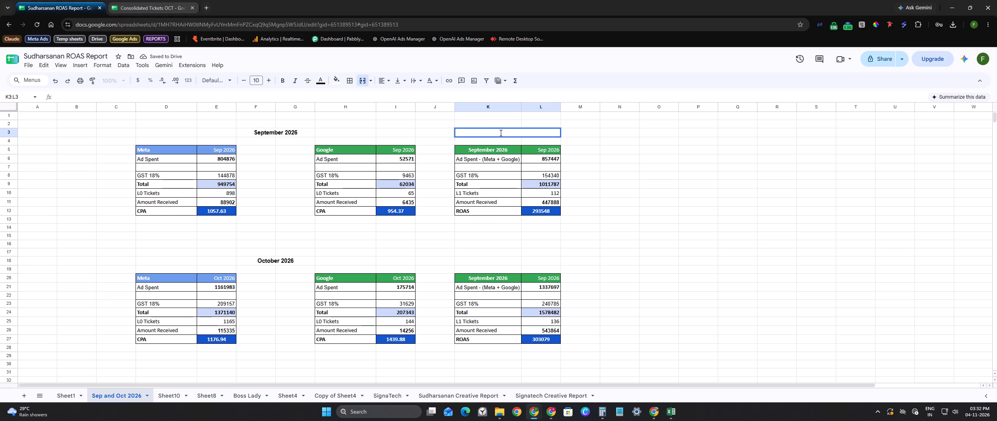
text(L1 Ticker)
key(BackSpace)
text(ts)
key(Tab)
Format the "L1 Tickets" heading in row 3 as centred, bold, size 11 text.
double_click(467, 133)
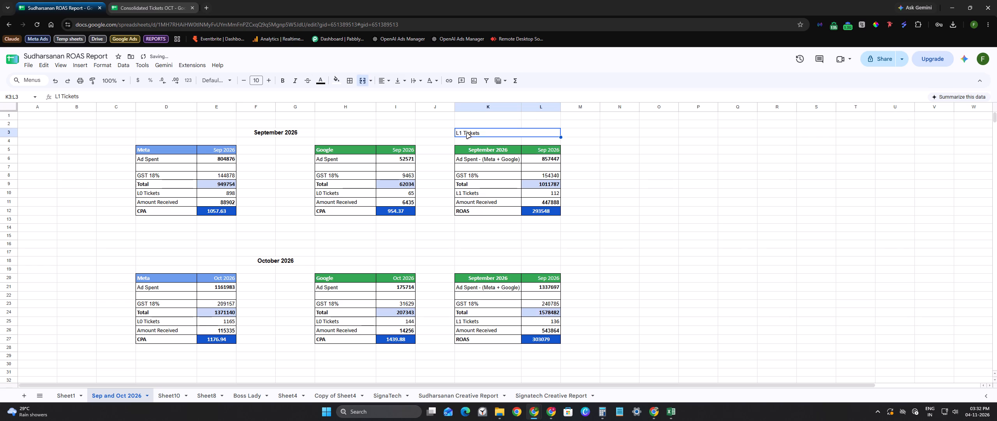
drag(479, 134, 435, 131)
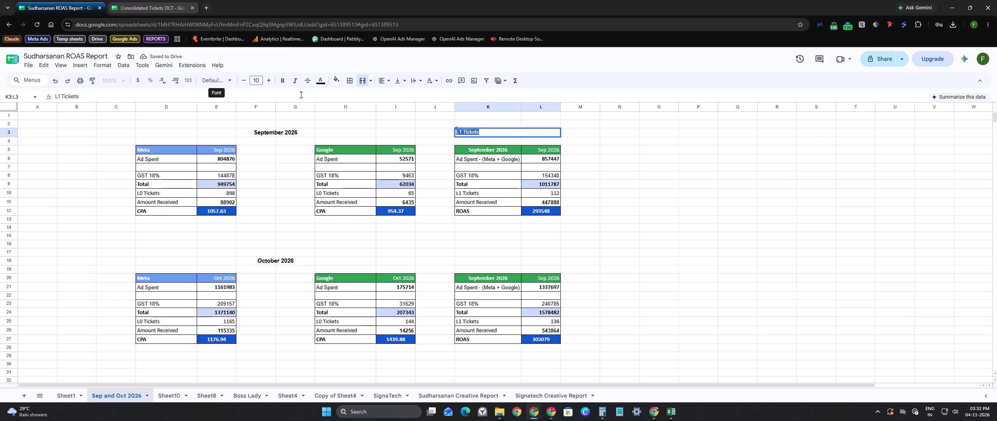
click(301, 95)
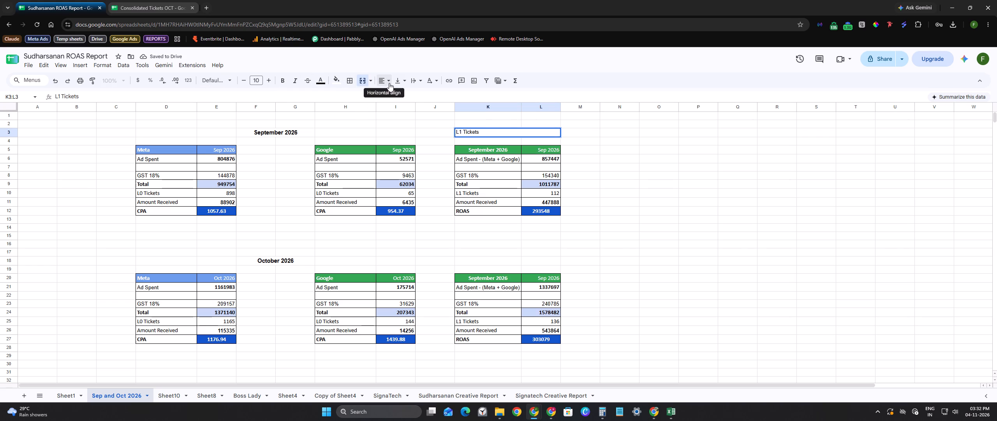
click(388, 81)
click(393, 94)
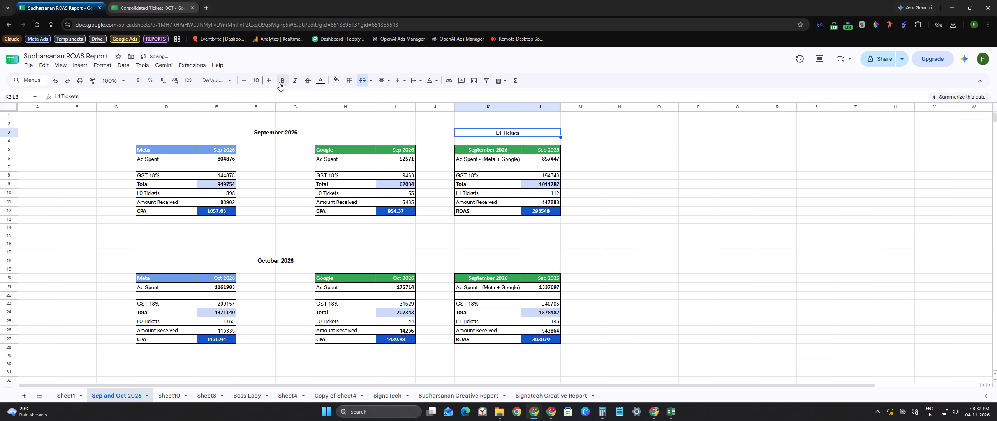
click(269, 81)
click(282, 80)
Copy the "L1 Tickets" heading to K18, above the combined table in the October section.
key(ctrl+c)
click(497, 256)
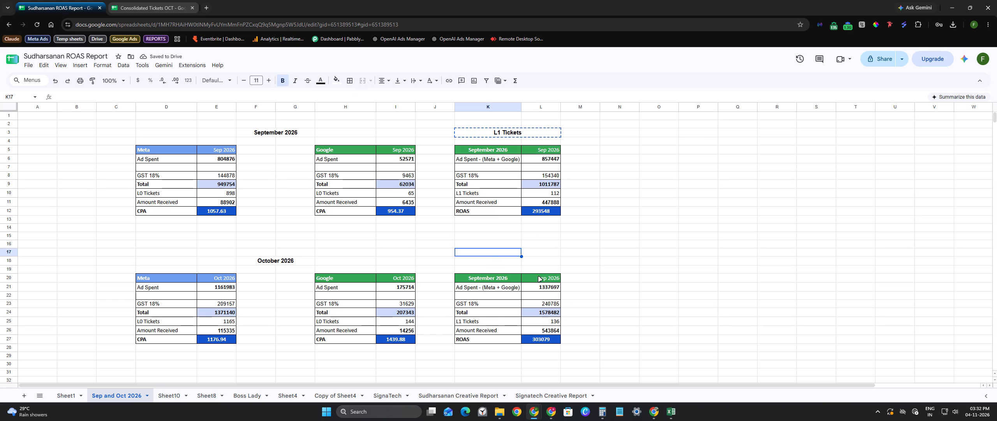
click(499, 264)
key(ctrl+v)
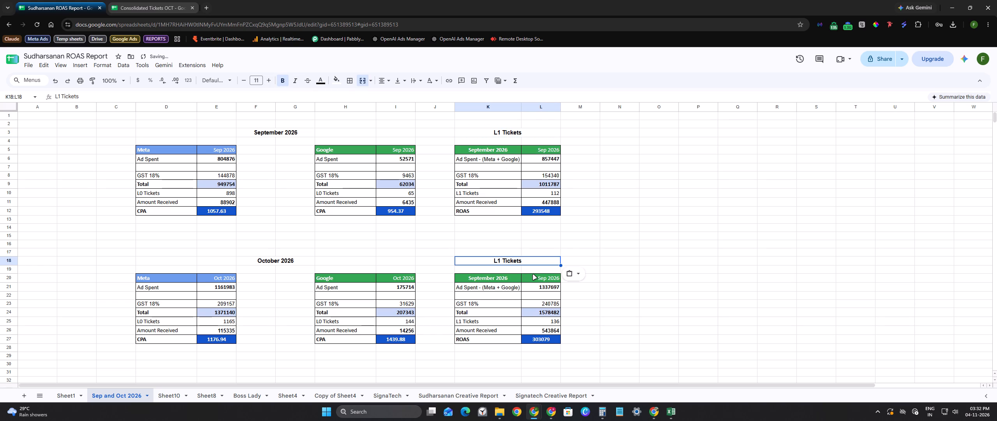
click(653, 238)
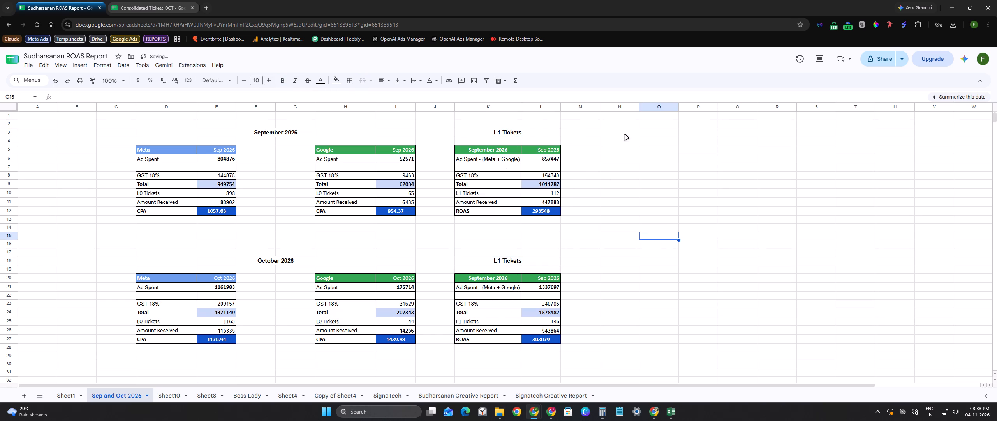
Copy the September L1 tickets table (K5:L12) to N5 and fit column N's width to its contents.
click(605, 134)
drag(463, 149, 525, 198)
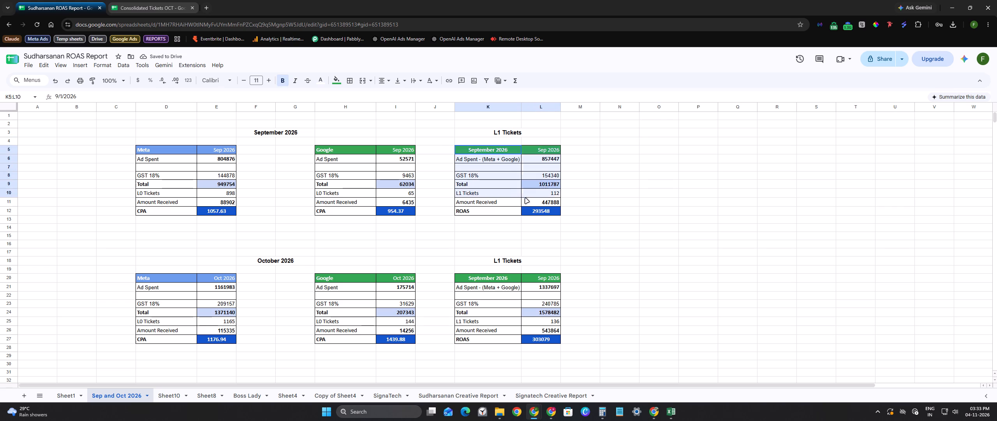
drag(525, 198, 537, 211)
key(ctrl+c)
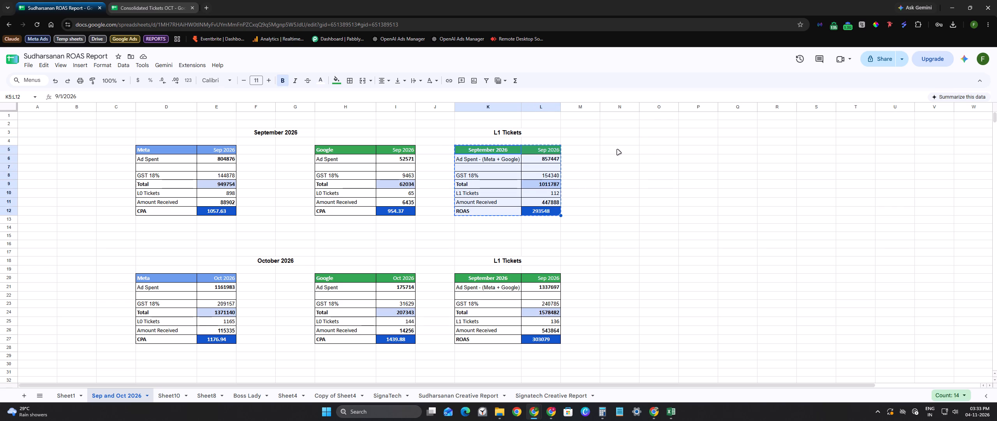
click(617, 150)
key(ctrl+v)
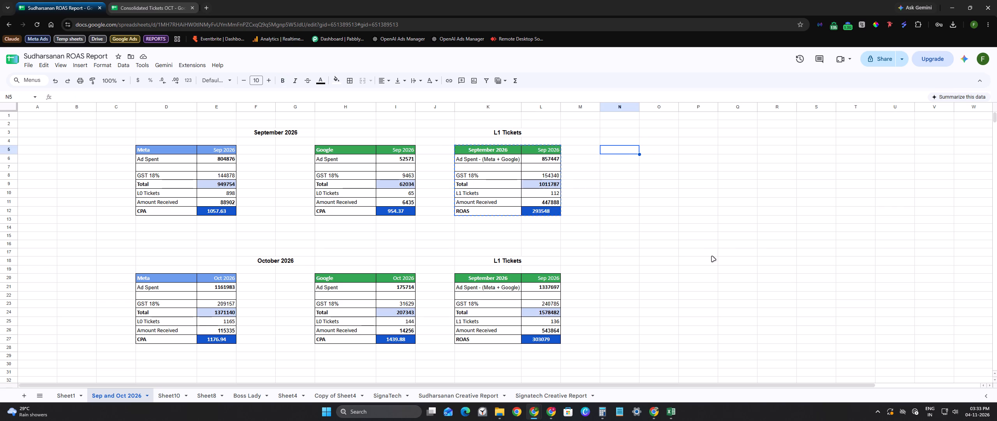
double_click(639, 105)
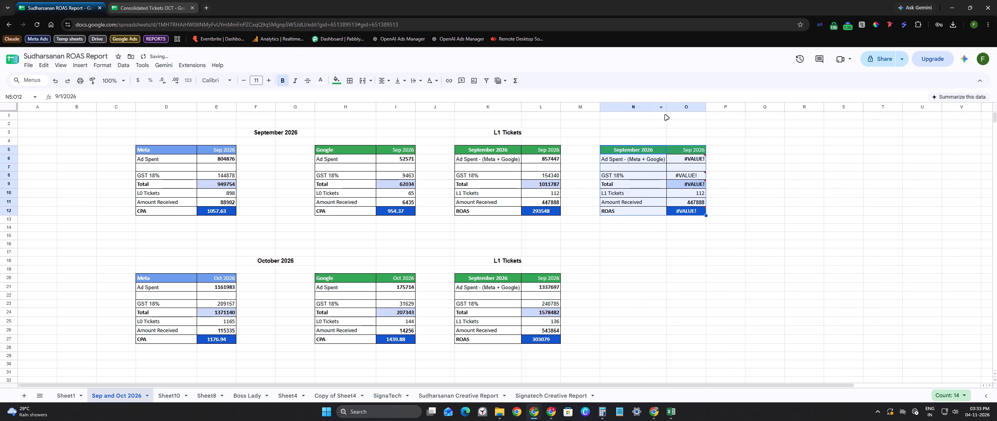
Set the copied table's Ad Spent cell O6 to the sum of the September Meta and Google spends, =E6+I6.
click(687, 157)
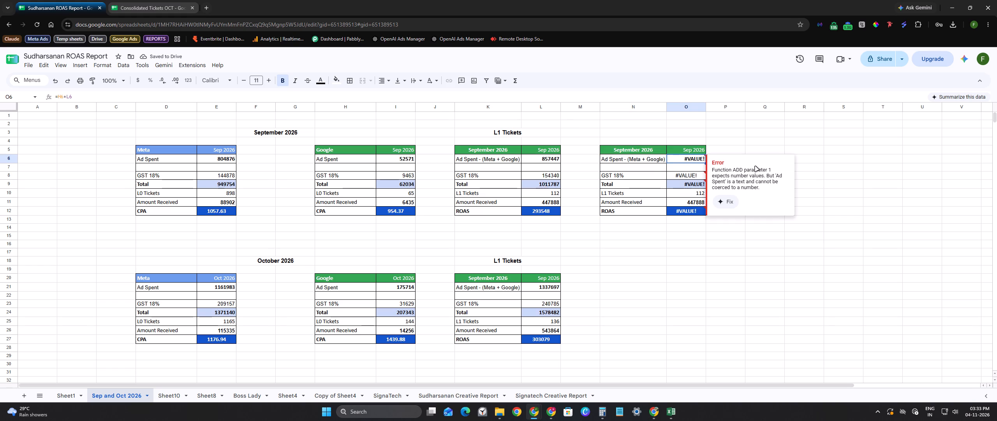
key(equal)
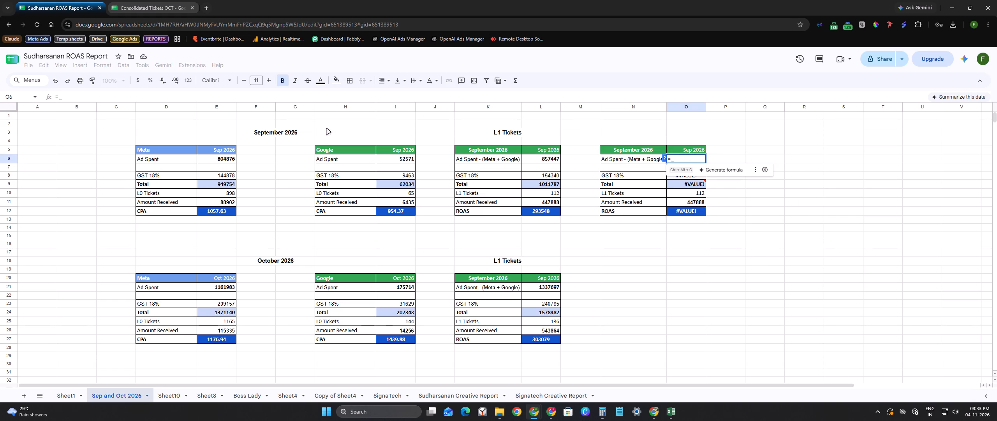
click(223, 158)
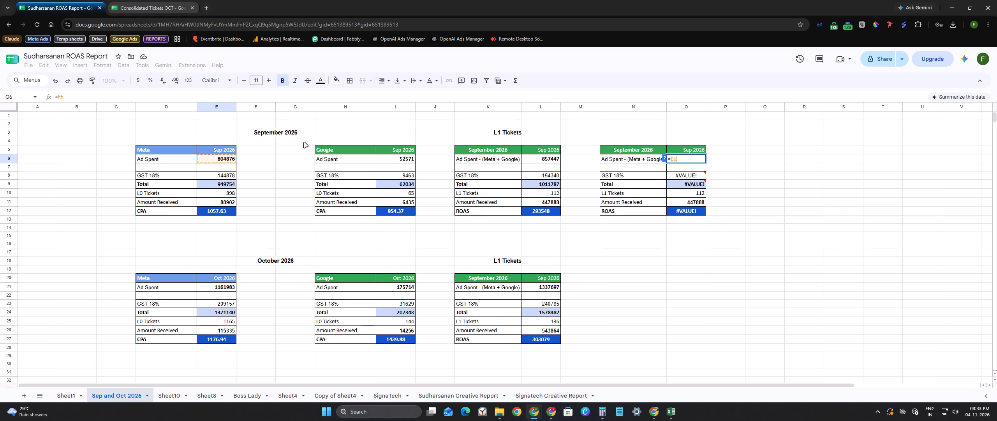
key(plus)
click(402, 159)
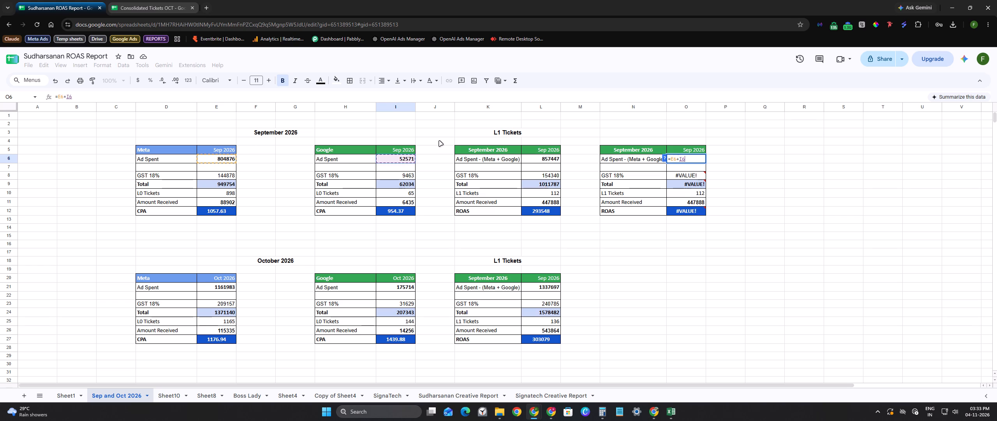
key(Tab)
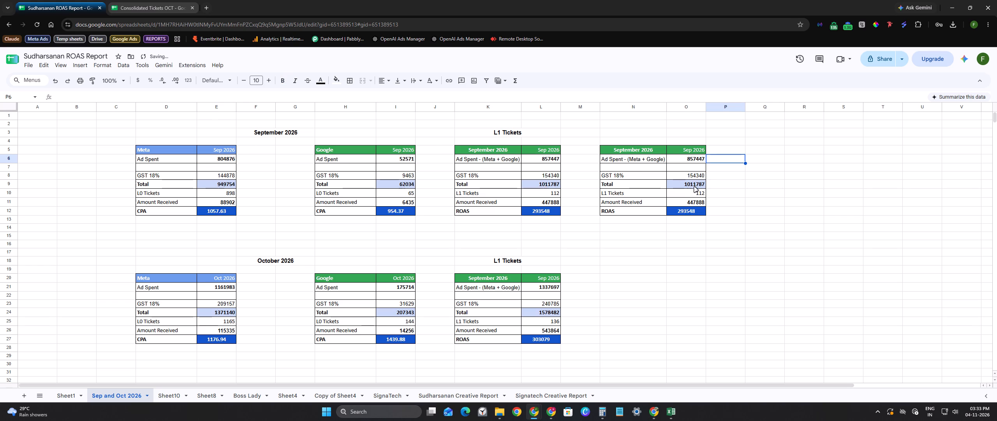
Rename the "L1 Tickets" row label in N10 of the copied September table as "L2 Tickets".
click(691, 189)
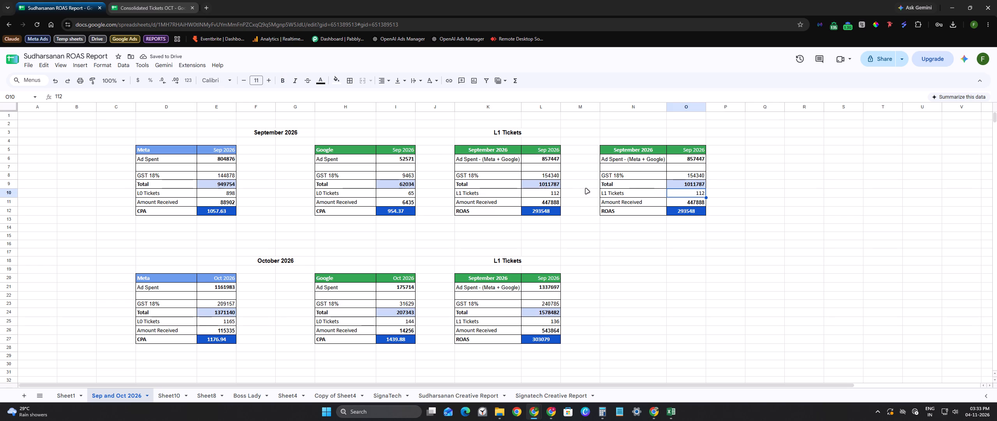
double_click(607, 194)
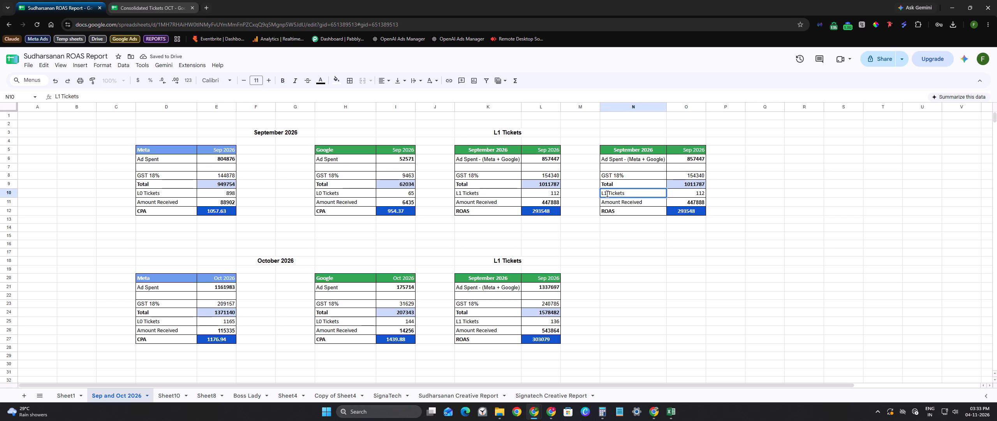
click(606, 194)
key(BackSpace)
key(2)
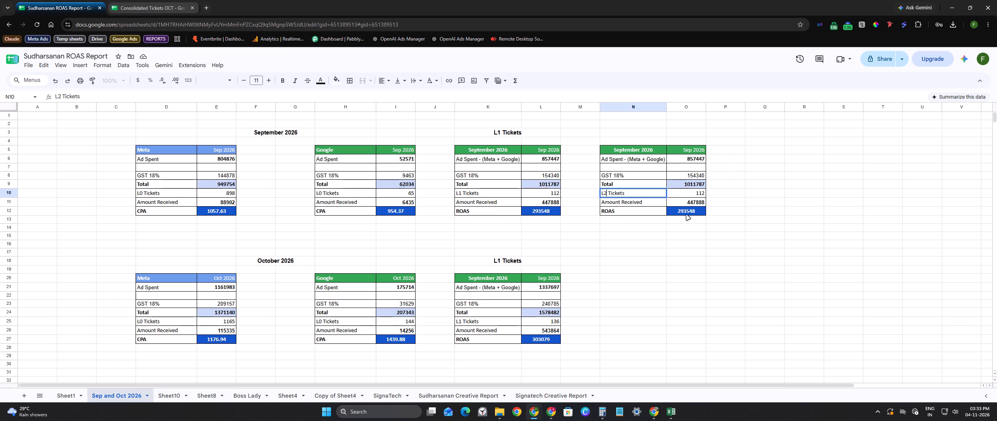
Copy the September L2 tickets table (N5:O12) to N20 in the October section.
drag(616, 149, 689, 202)
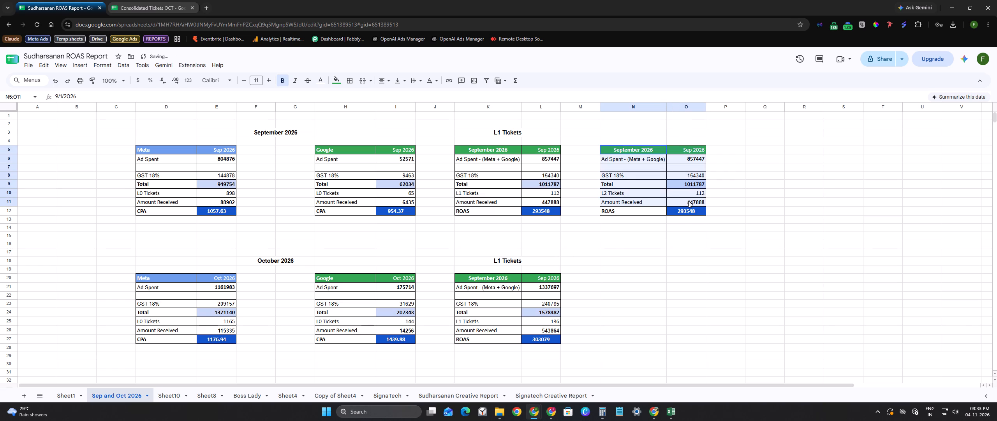
drag(689, 202, 692, 211)
key(ctrl+c)
click(641, 277)
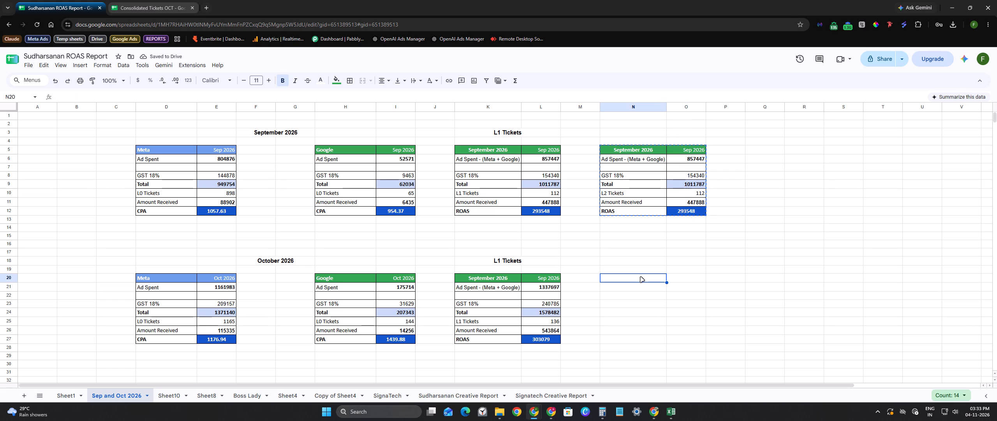
key(ctrl+v)
Copy the "L1 Tickets" heading from row 3 to N3 and N18, above both L2 tables.
click(502, 126)
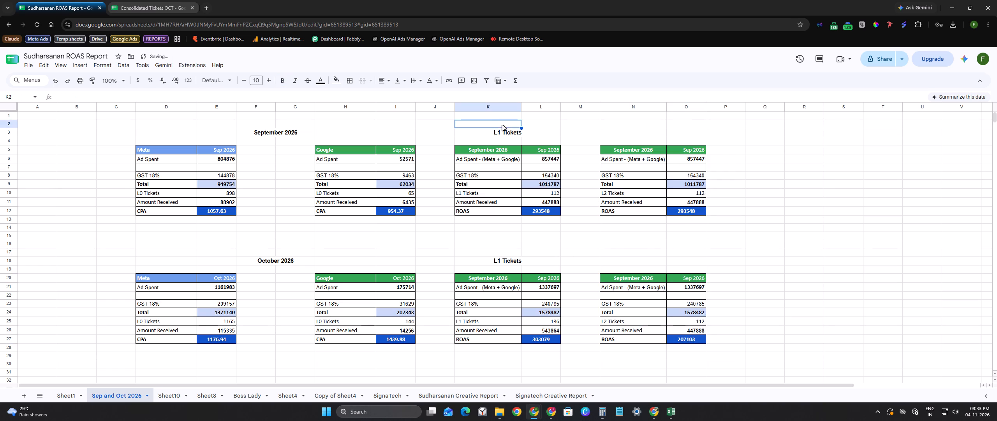
click(504, 130)
key(ctrl+c)
click(652, 129)
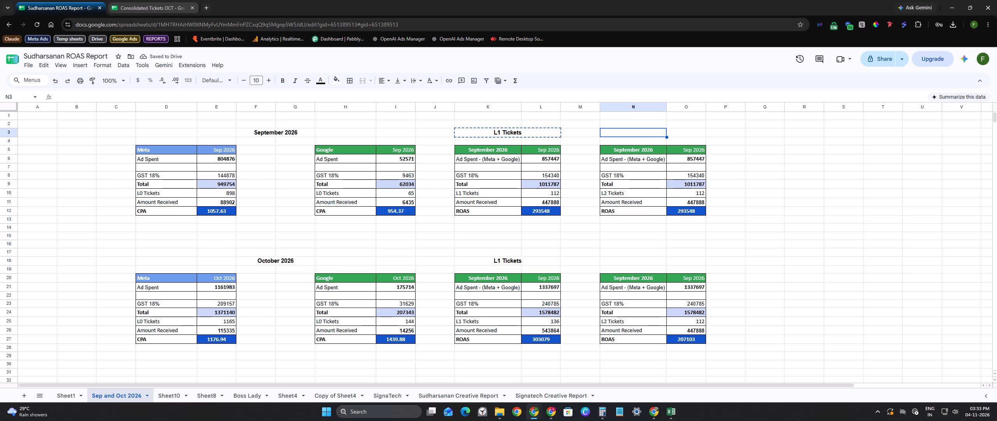
key(ctrl+v)
click(631, 264)
key(ctrl+v)
Change the heading above the October L2 table, in N18, to "L2 Tickets".
double_click(650, 260)
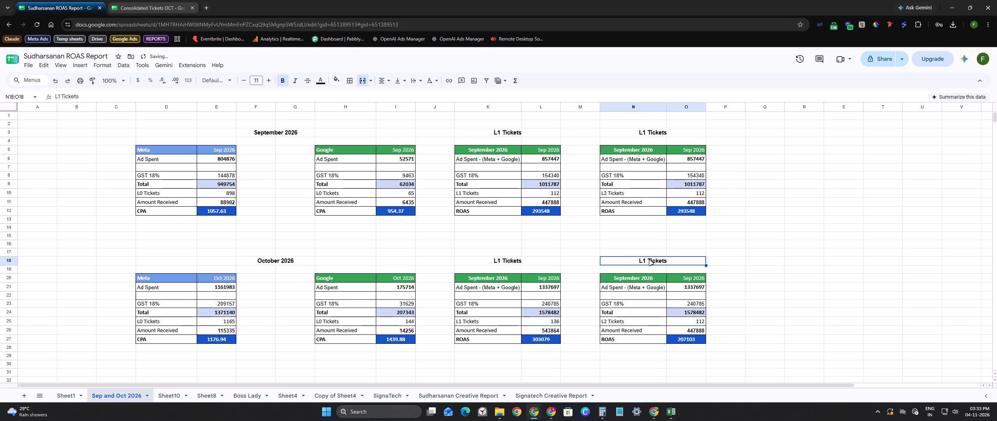
click(643, 261)
key(Right)
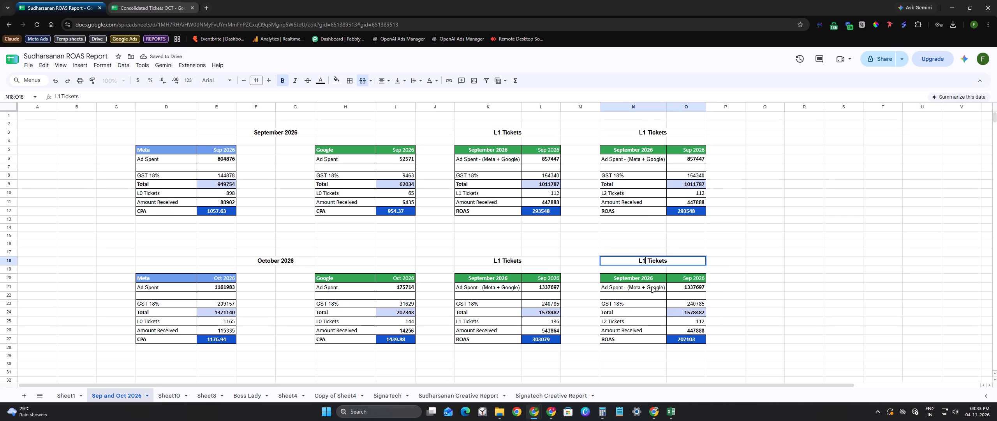
key(2)
key(BackSpace)
key(BackSpace)
key(2)
Change the heading above the September L2 table, in N3, to "L2 Tickets".
double_click(643, 127)
double_click(645, 132)
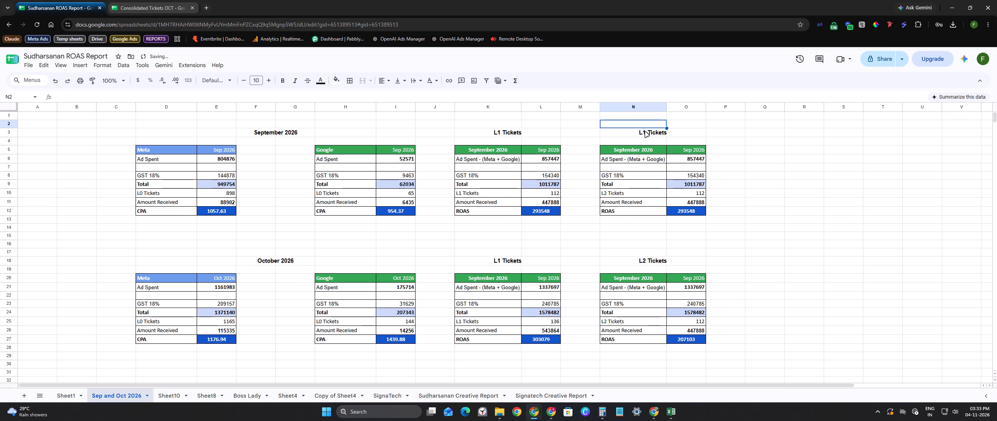
click(645, 132)
key(Left)
key(Right)
key(Right)
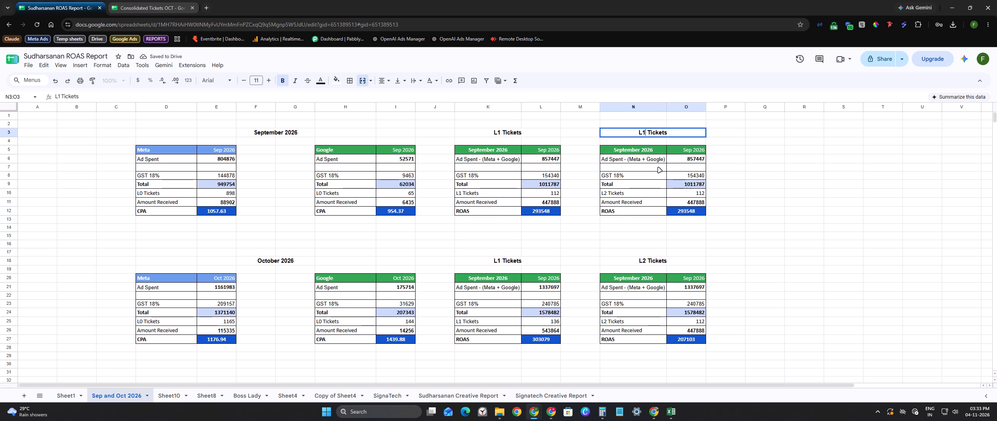
key(BackSpace)
key(2)
key(Tab)
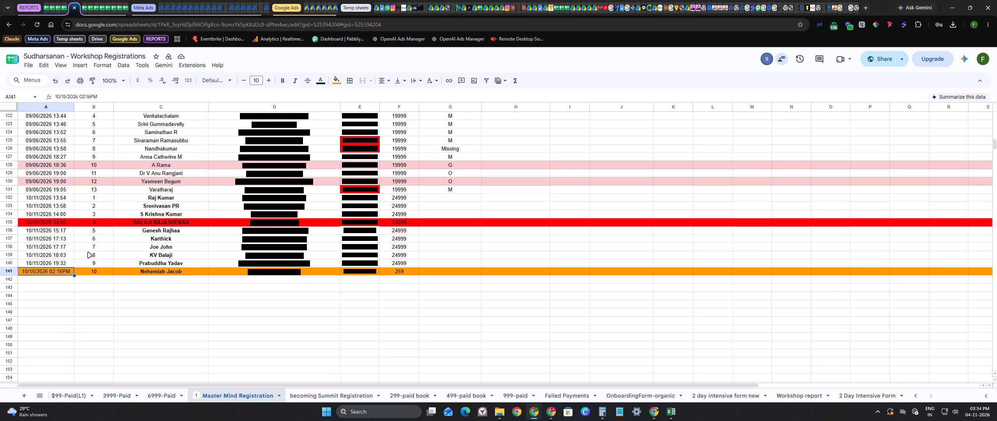
scroll(86, 253, up, 2)
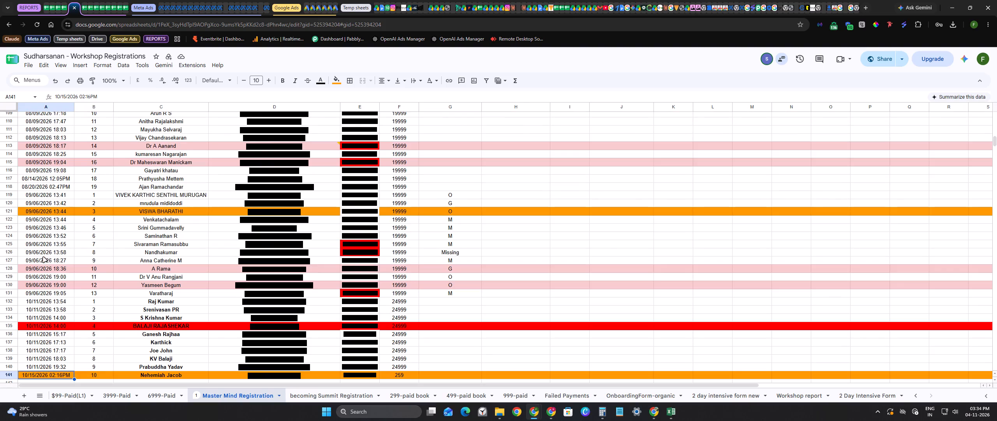
Examine the dates and serial numbers of the September and October 2026 registrations on the Master Mind Registration sheet.
drag(53, 295, 52, 141)
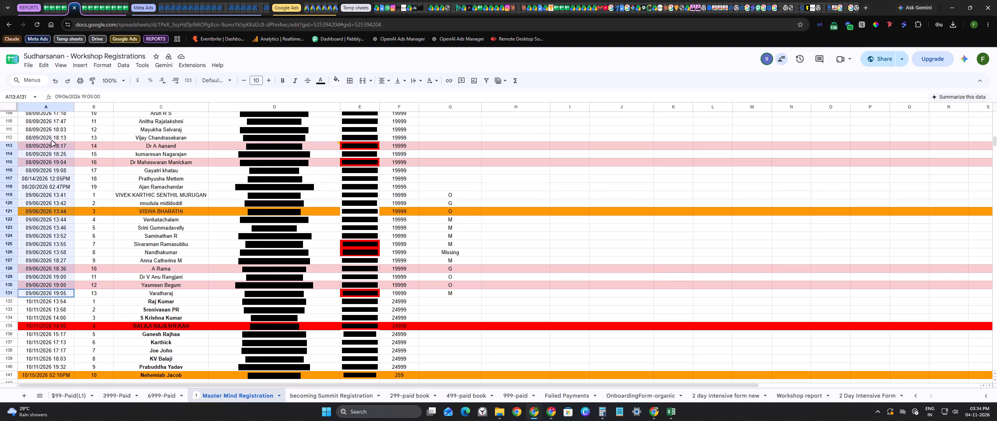
drag(52, 141, 55, 120)
click(103, 271)
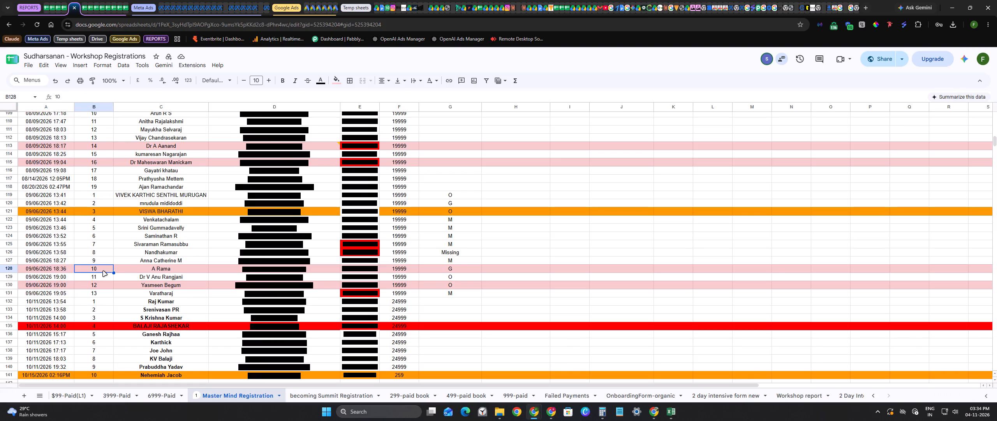
scroll(103, 271, down, 1)
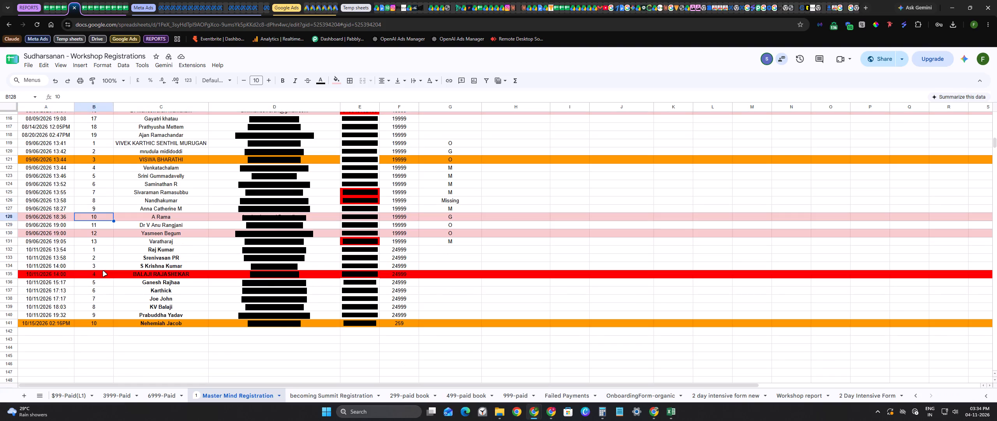
scroll(114, 267, up, 20)
scroll(114, 267, up, 8)
key(Print)
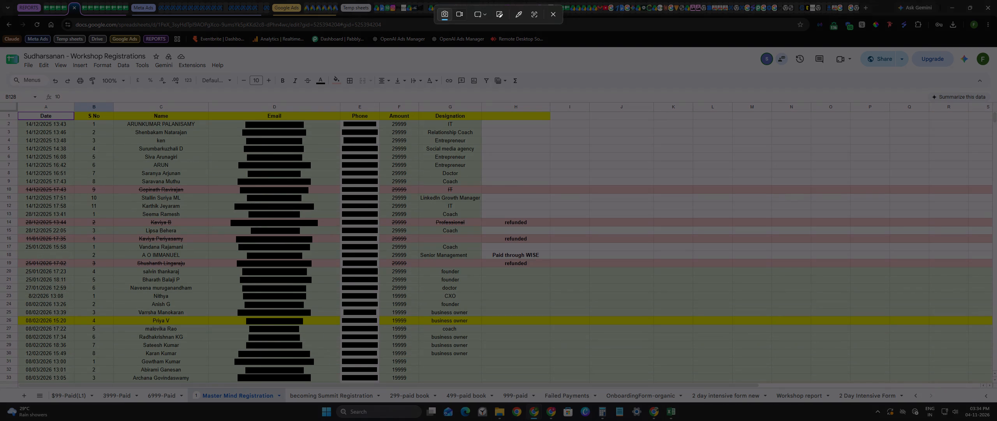
click(555, 17)
scroll(480, 192, down, 7)
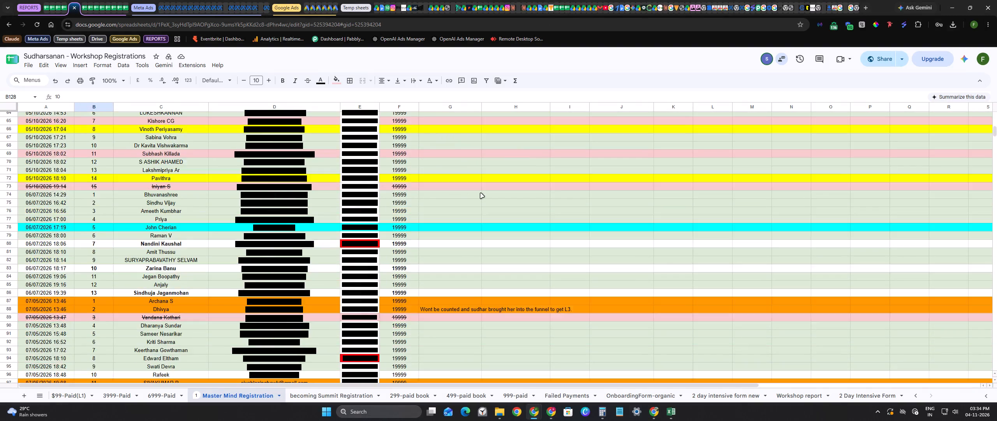
scroll(481, 193, down, 11)
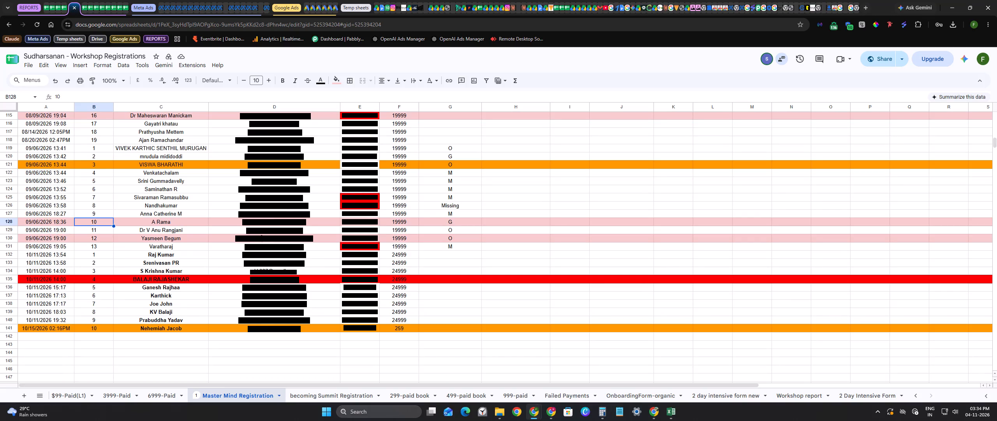
drag(51, 321, 60, 293)
click(50, 314)
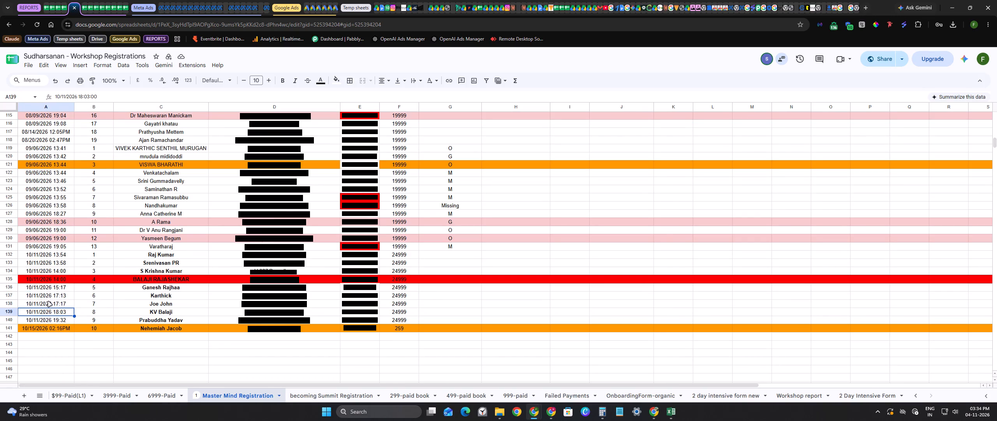
click(48, 301)
click(48, 288)
click(49, 268)
click(51, 251)
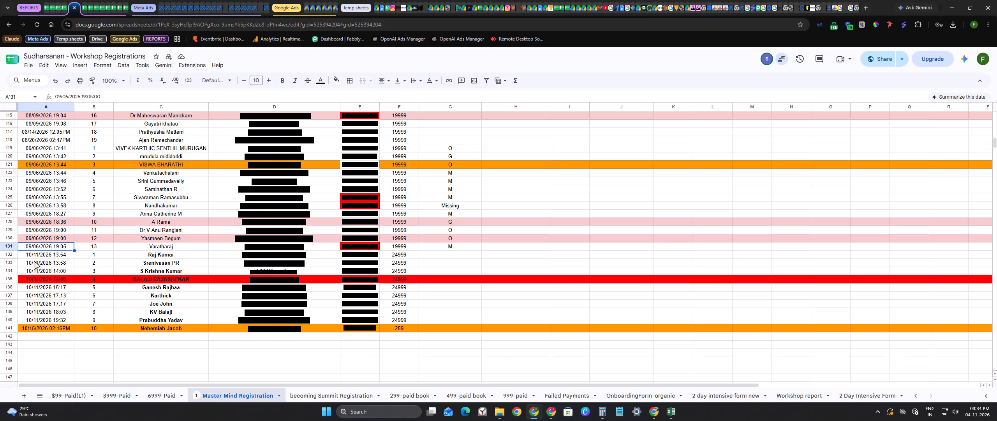
click(30, 255)
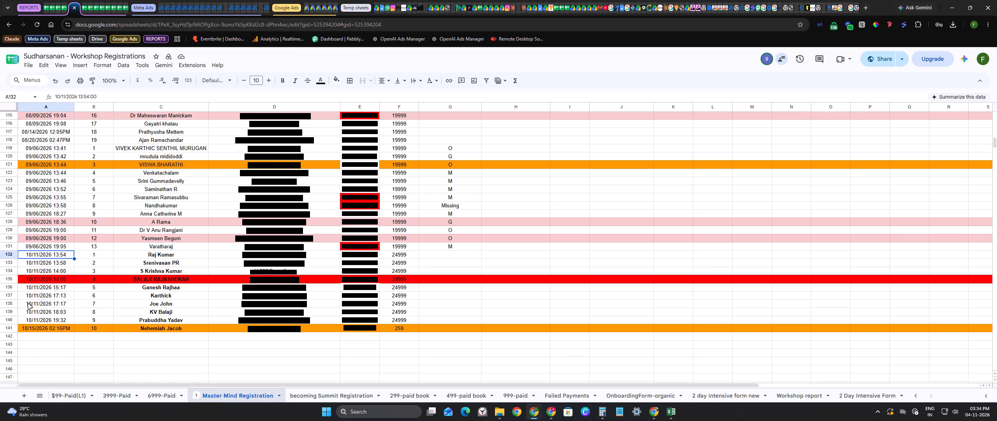
click(33, 326)
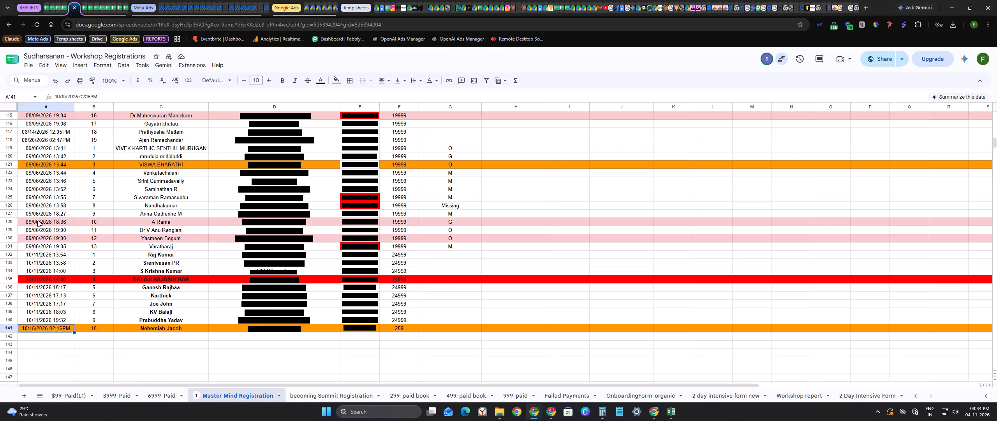
Count the September 2026 master mind registrations by their date cells, A119:A131.
scroll(37, 264, up, 1)
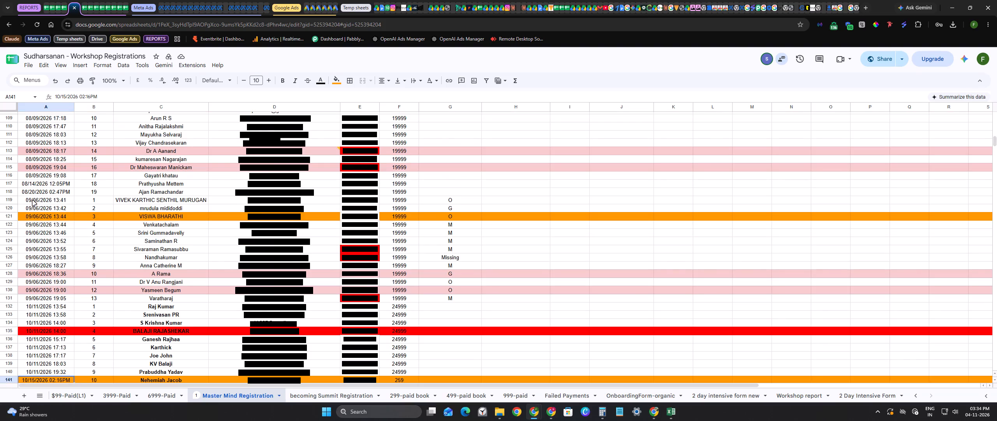
drag(33, 201, 34, 230)
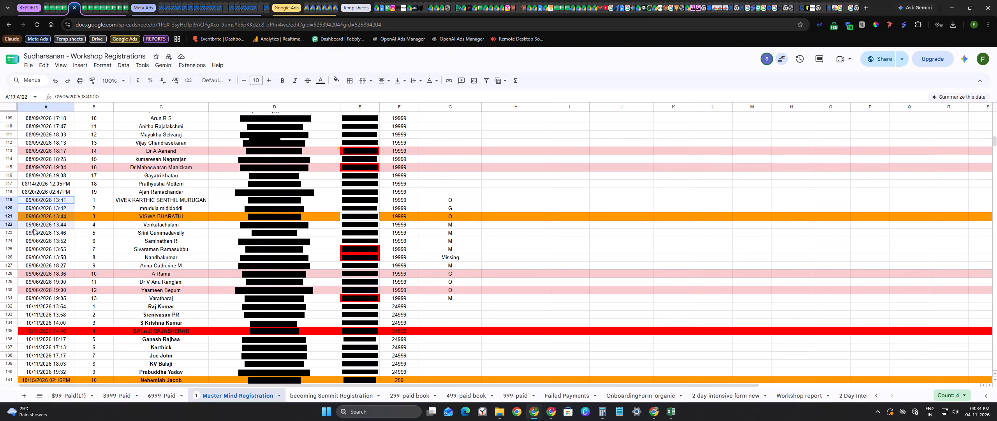
drag(34, 230, 58, 296)
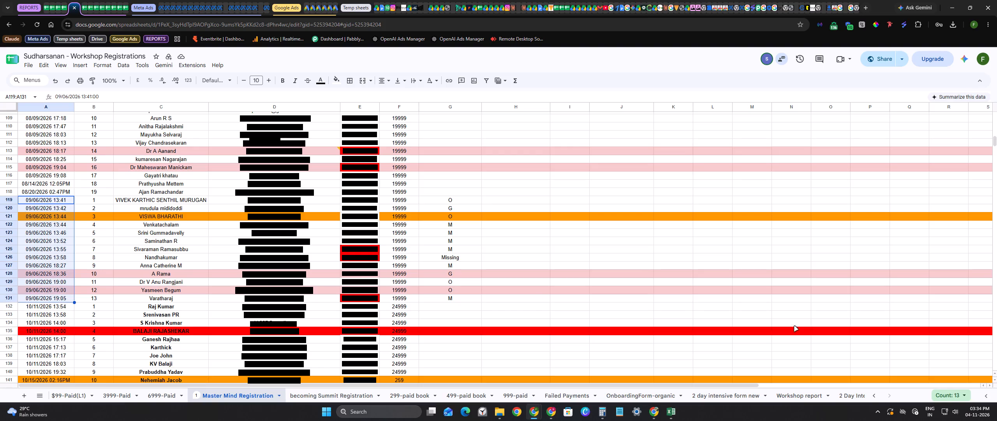
click(960, 398)
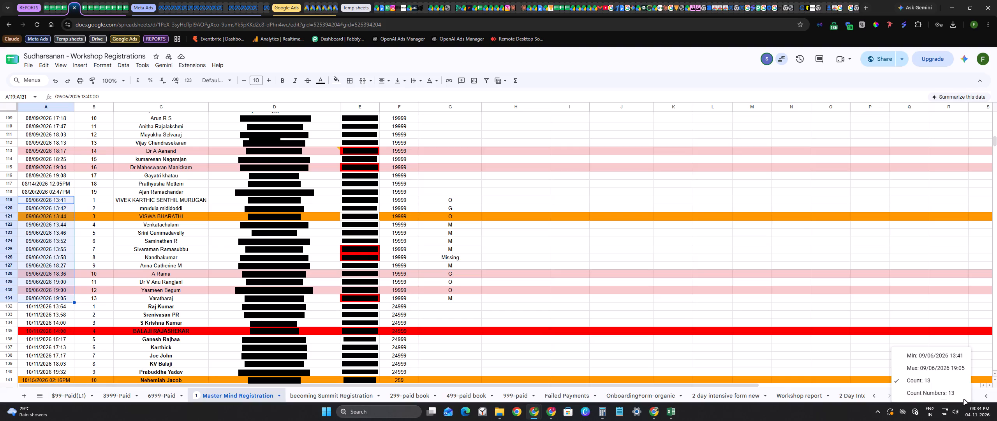
click(938, 381)
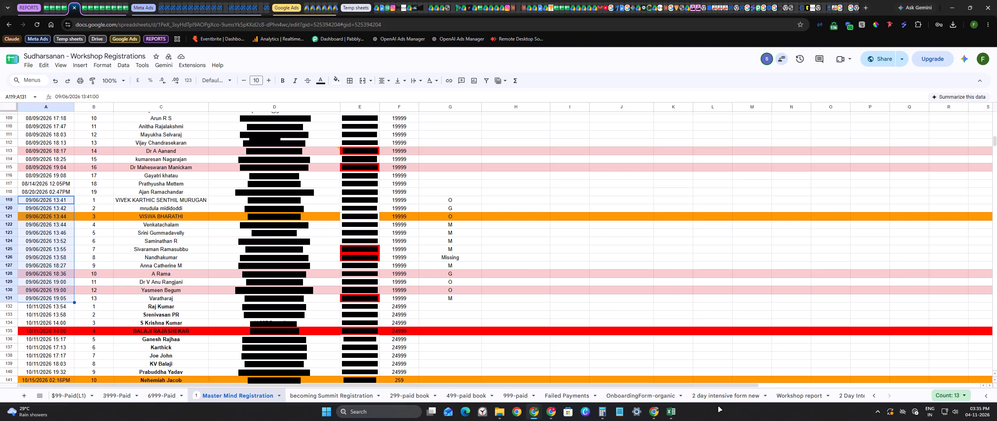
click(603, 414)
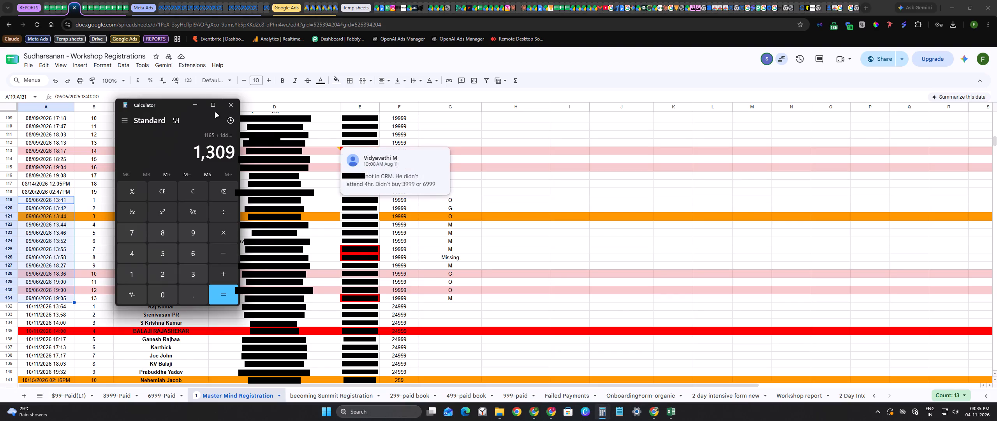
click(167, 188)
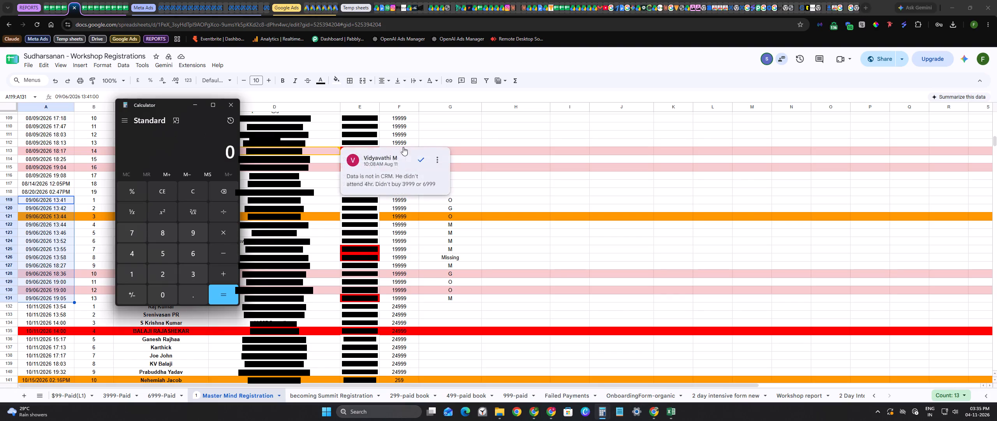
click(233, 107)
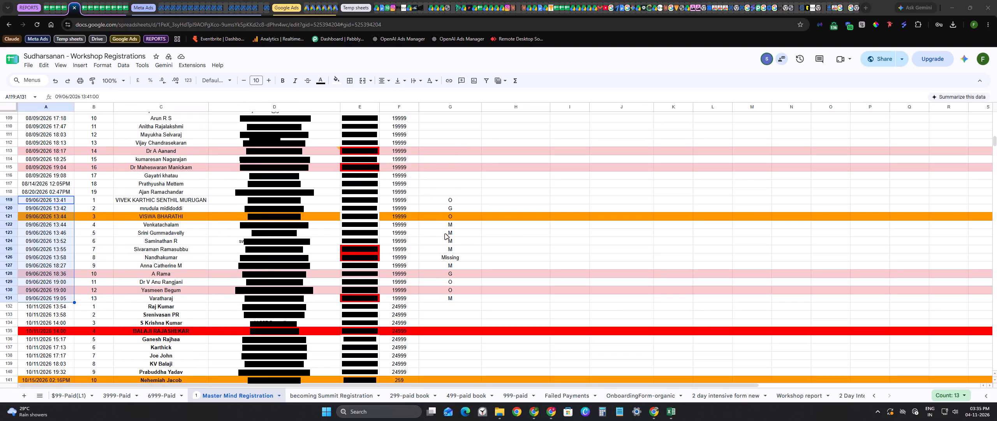
Switch back to the ROAS report and set the September L2 Tickets count in O10 to 9.
key(alt+Tab)
key(alt+Tab)
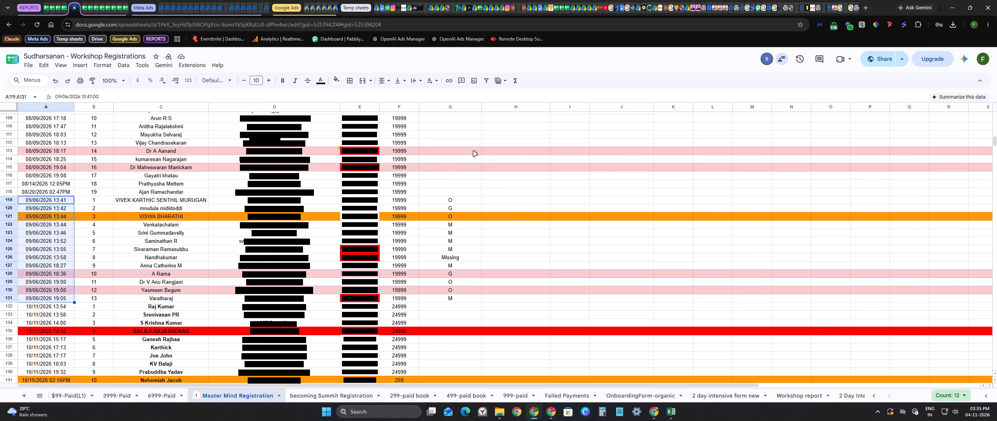
key(alt+Tab)
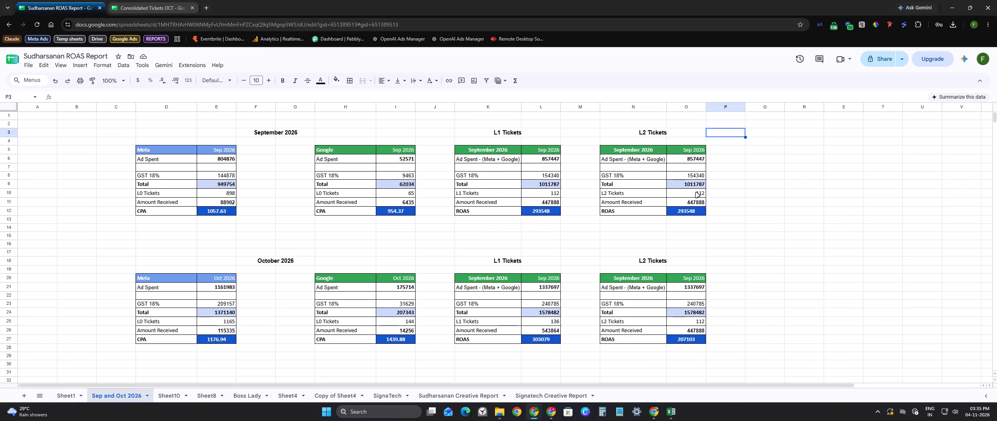
click(675, 193)
key(9)
key(Tab)
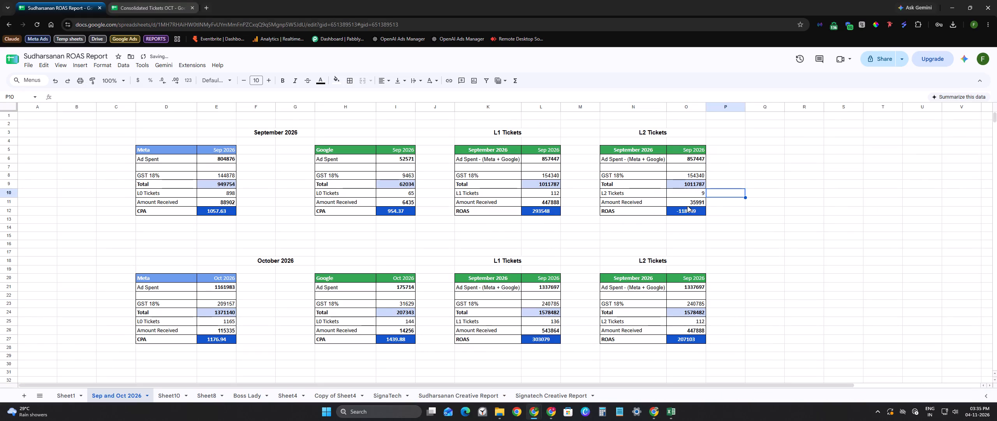
Change the September L2 Amount Received formula in O11 to multiply the ticket count in O10 by 200000.
double_click(688, 204)
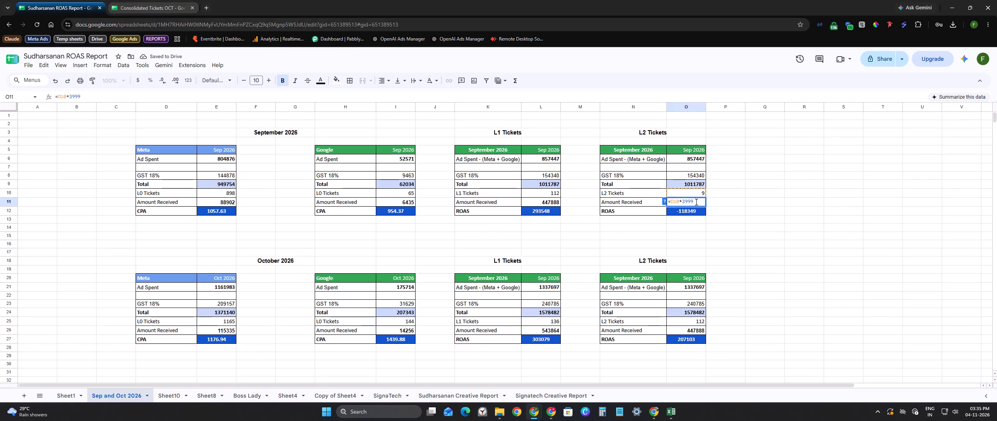
key(BackSpace)
key(BackSpace)
key(BackSpace)
key(BackSpace)
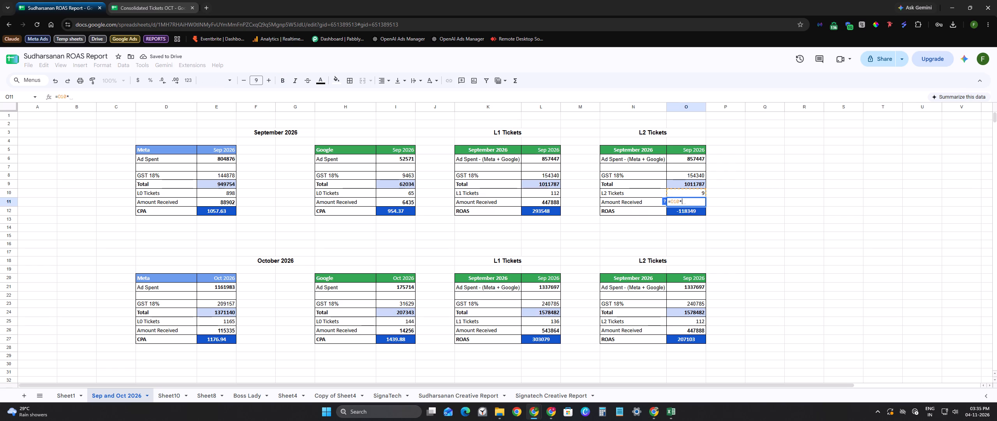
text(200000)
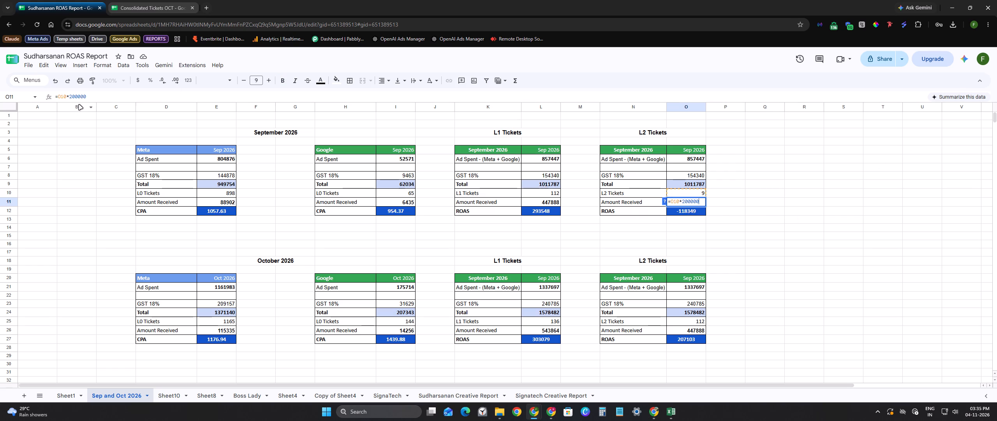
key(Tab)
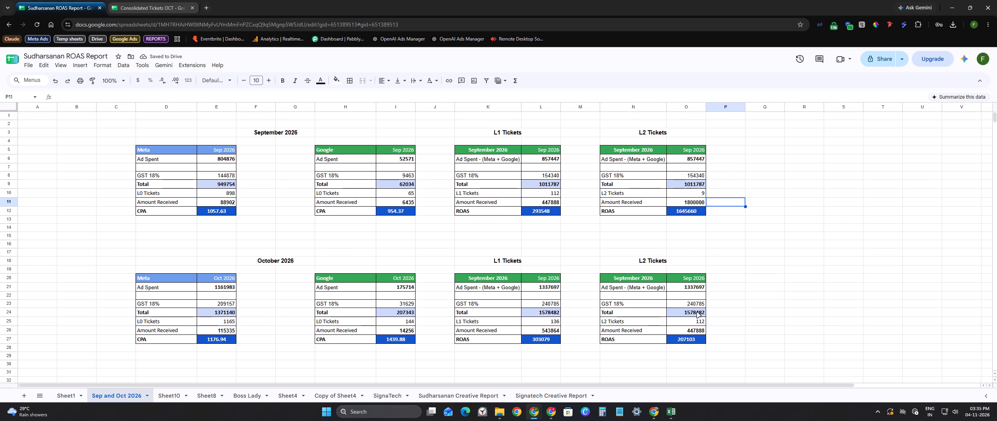
Switch to the Master Mind Registration sheet and count the October 2026 registrations by their date cells, A132:A141.
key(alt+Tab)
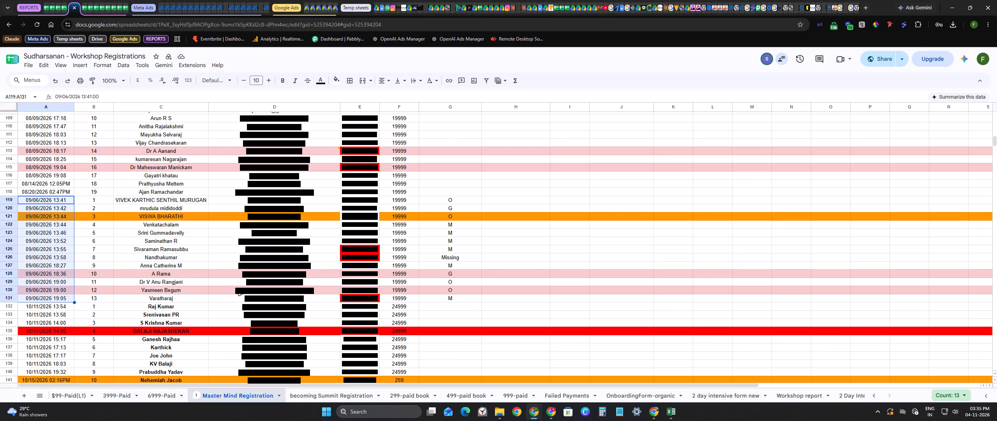
scroll(83, 237, down, 1)
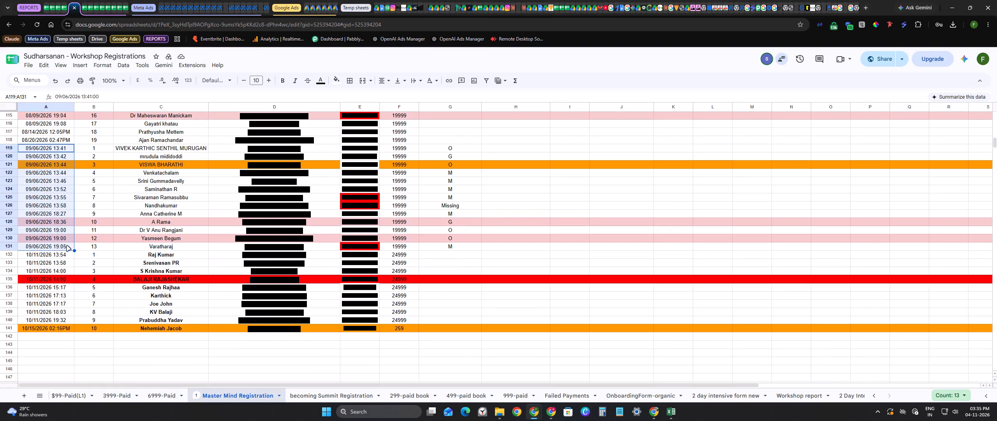
drag(50, 255, 53, 320)
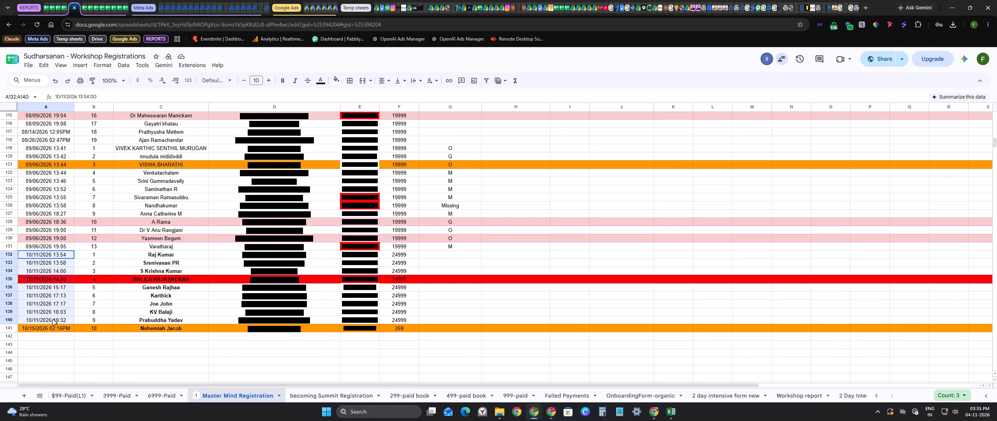
drag(53, 320, 53, 328)
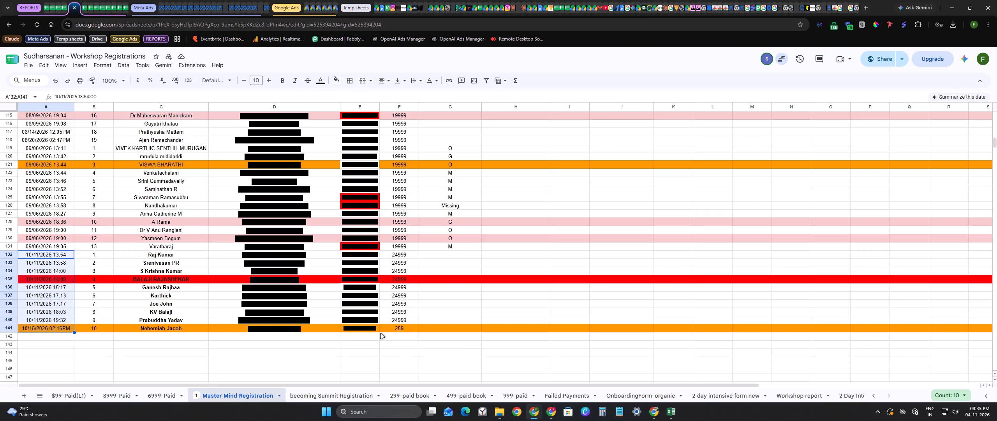
Copy the email address in D135 from the red-highlighted October registration on the Master Mind Registration sheet.
drag(278, 386, 615, 410)
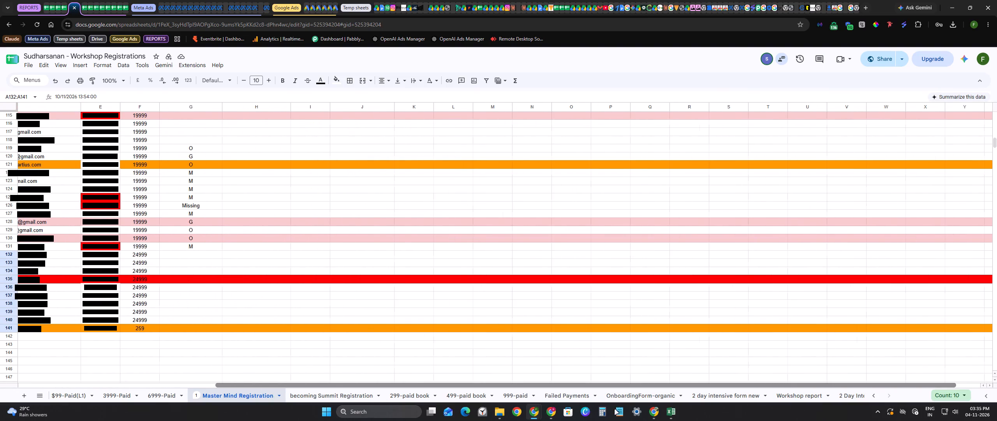
drag(615, 410, 0, 413)
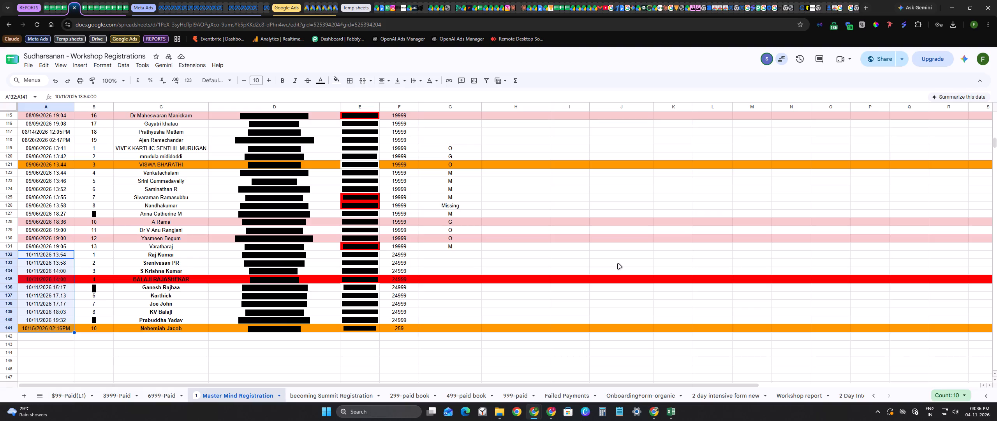
click(303, 281)
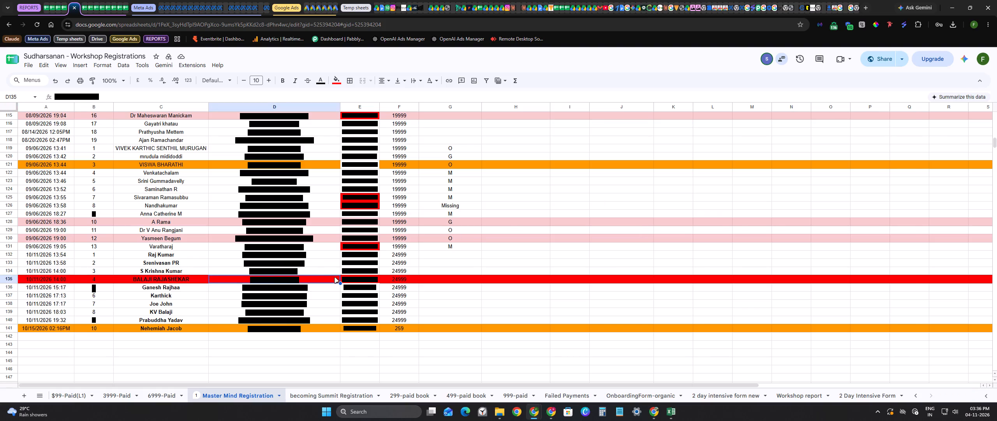
key(ctrl+c)
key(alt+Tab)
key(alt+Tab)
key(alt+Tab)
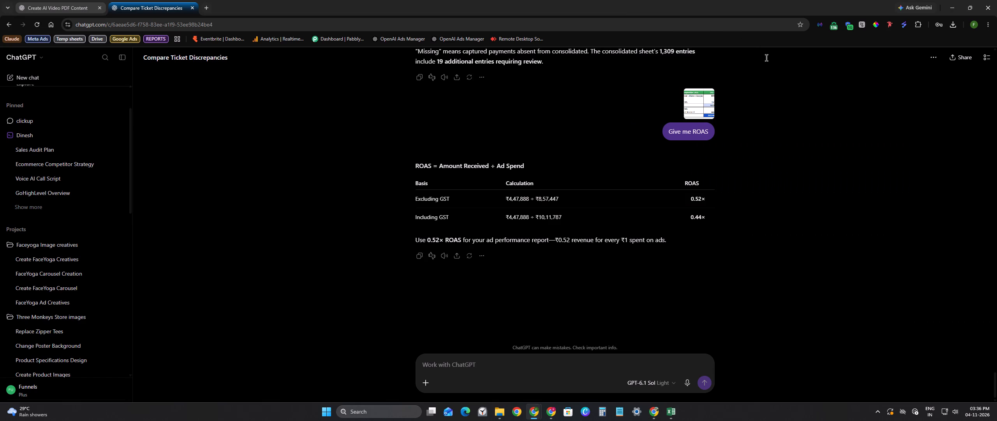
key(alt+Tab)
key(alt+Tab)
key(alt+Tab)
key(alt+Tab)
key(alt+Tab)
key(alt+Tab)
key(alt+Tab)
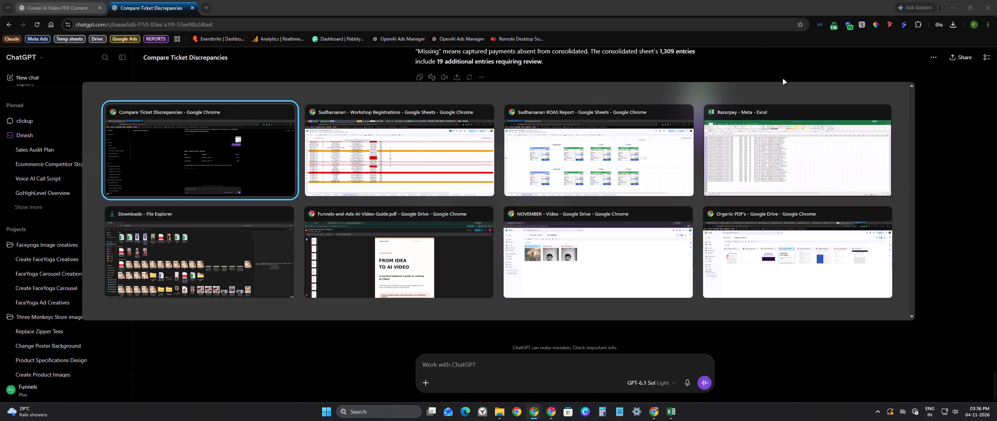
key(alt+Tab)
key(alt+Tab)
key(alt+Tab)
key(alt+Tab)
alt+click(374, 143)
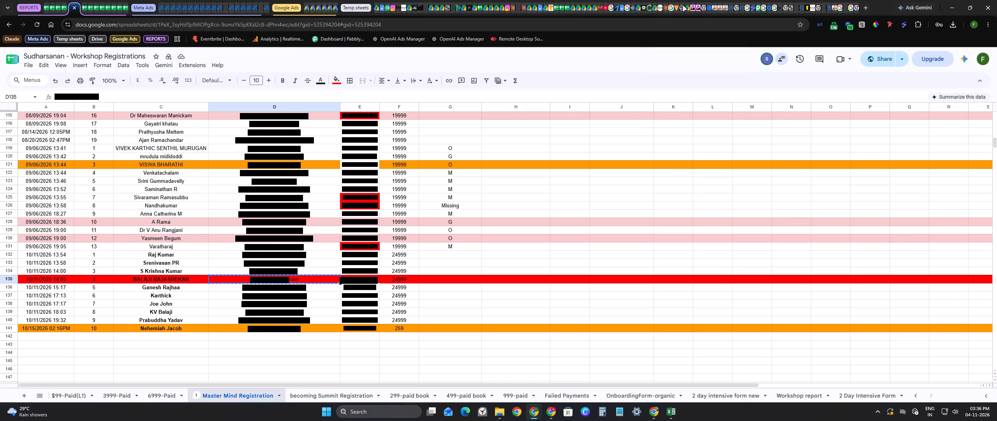
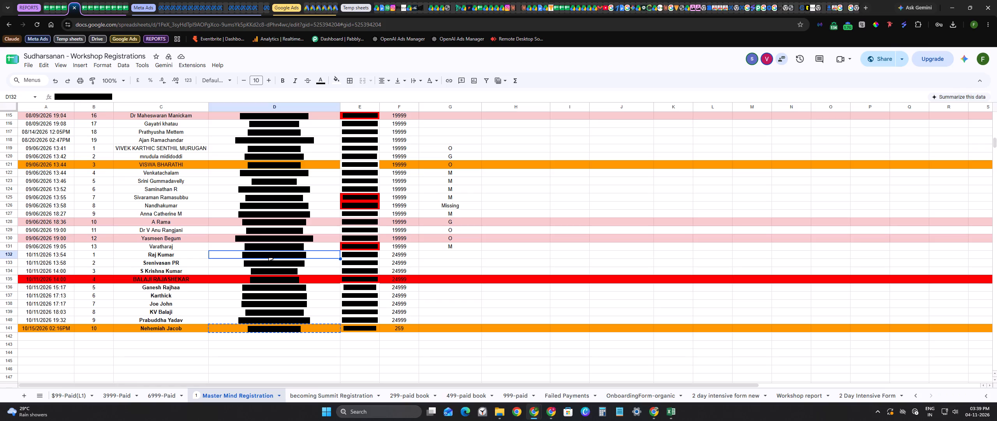
Copy the contact detail in D132 of the Master Mind Registration sheet and switch to the Funnelgoat.io page in the other Chrome window.
key(ctrl+c)
click(546, 418)
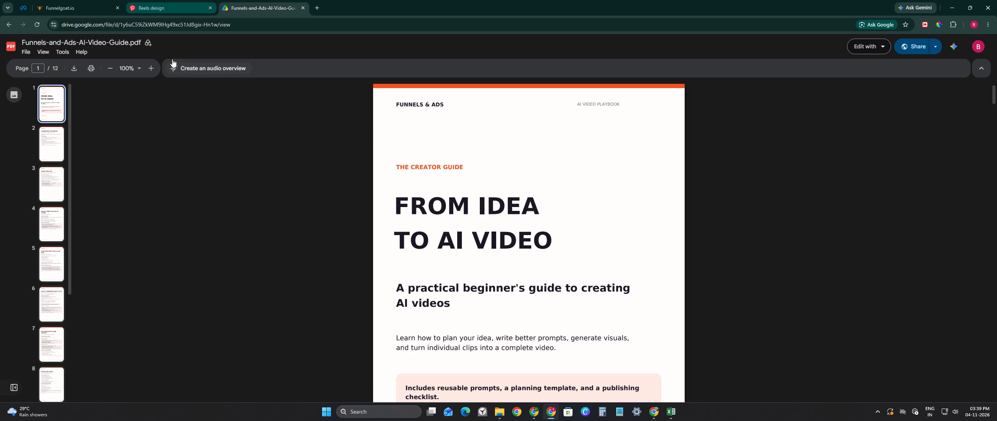
click(87, 0)
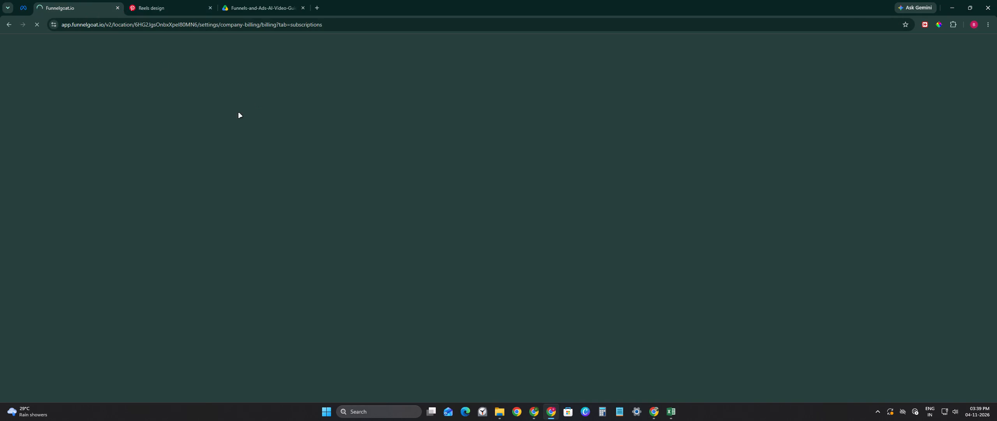
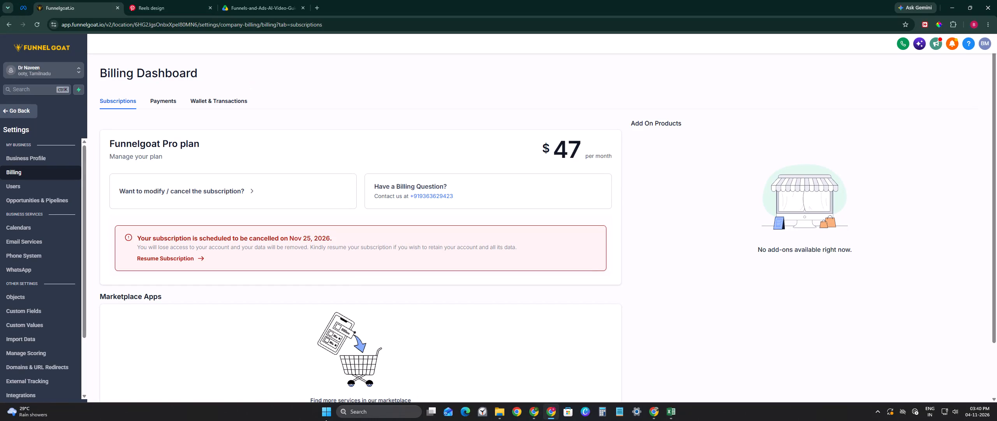
Switch back to the Chrome window with the Sudharsanan - Workshop Registrations spreadsheet.
click(532, 416)
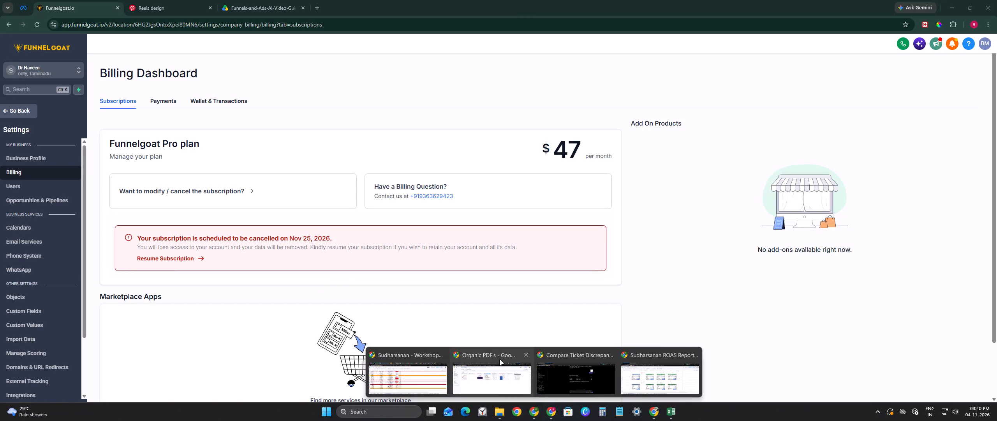
click(399, 377)
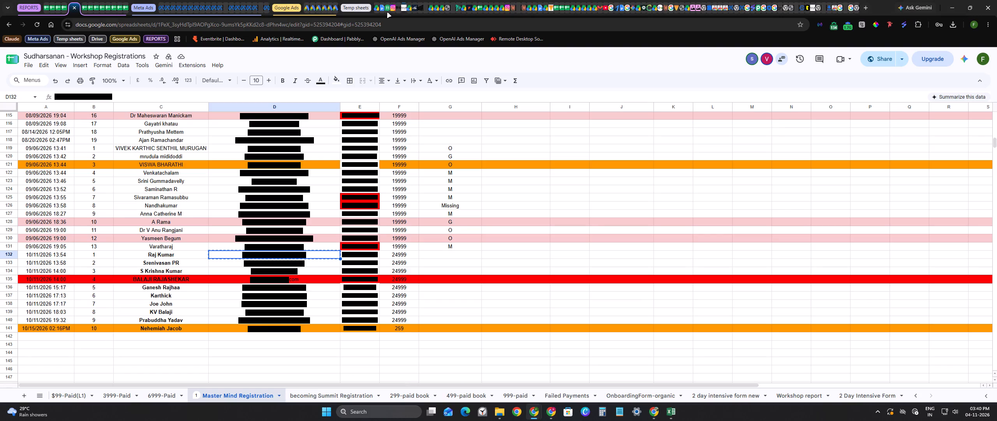